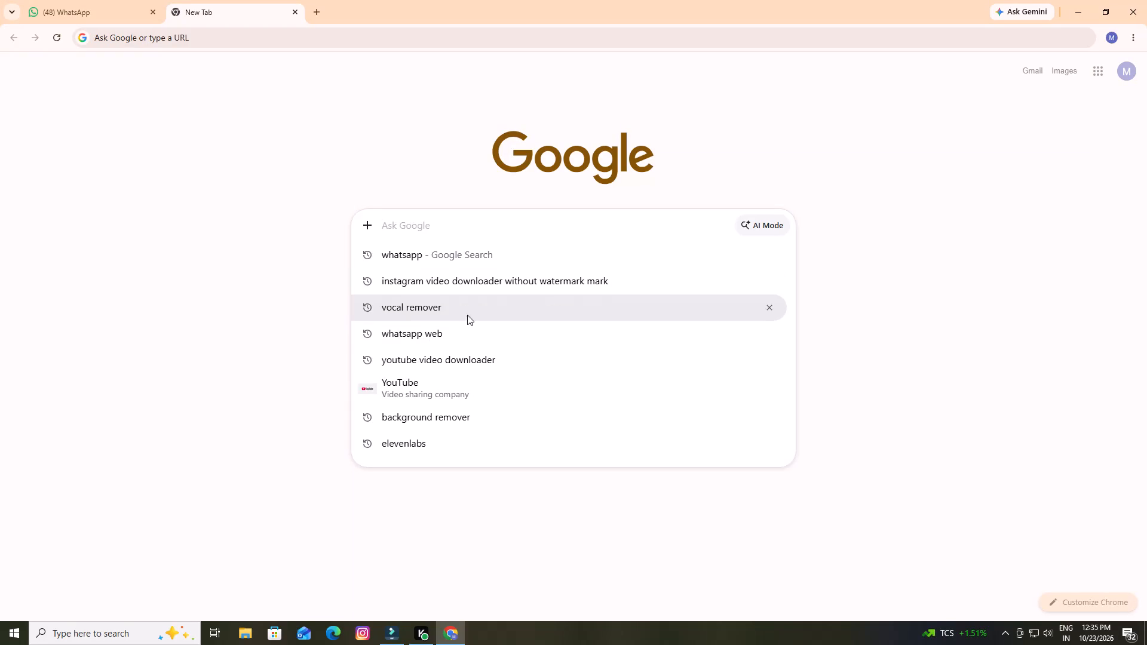
Search Google for "youtube video downloader" and open the VidsSave Free YouTube Video Downloader result.
{"action": "left_click", "coordinate": [455, 357]}
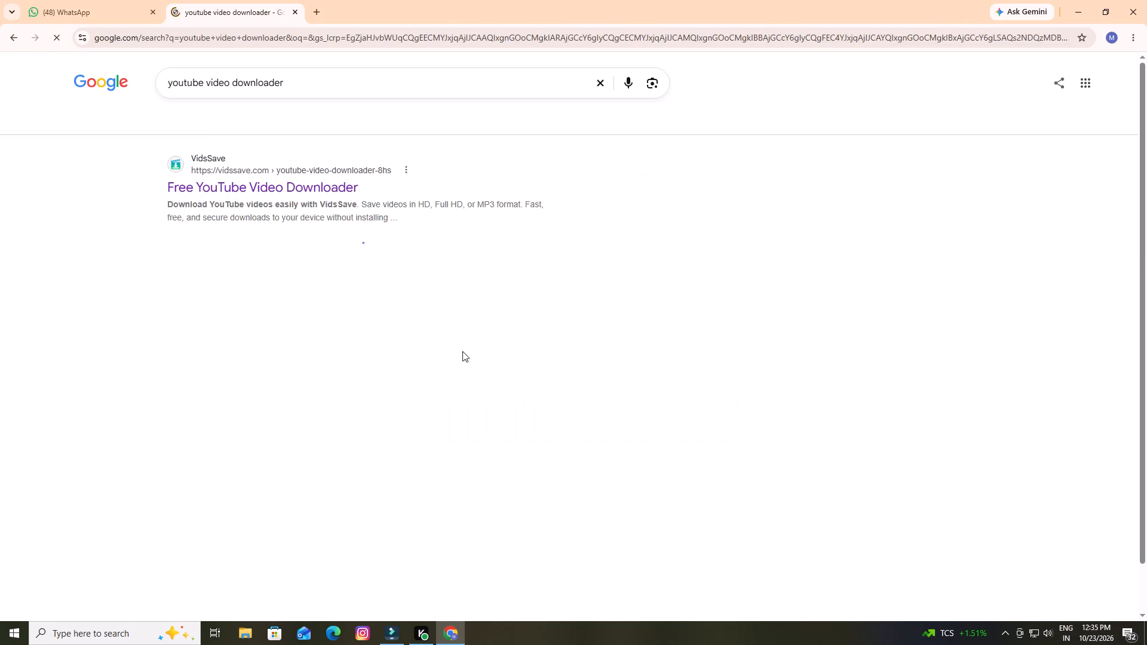
{"action": "left_click", "coordinate": [278, 189]}
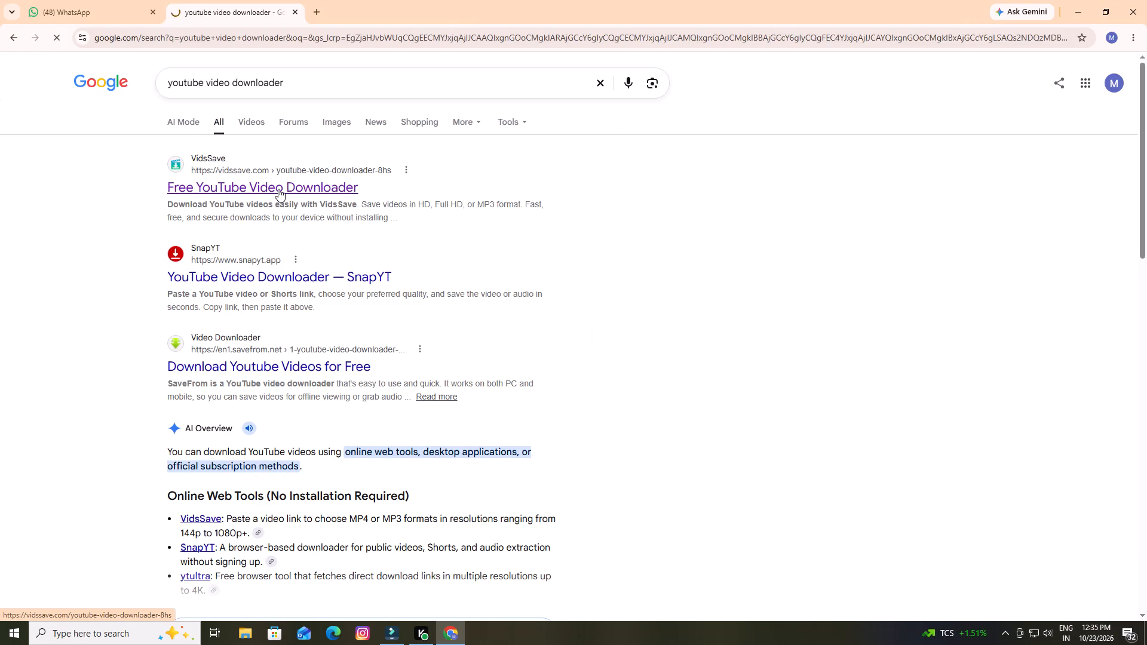
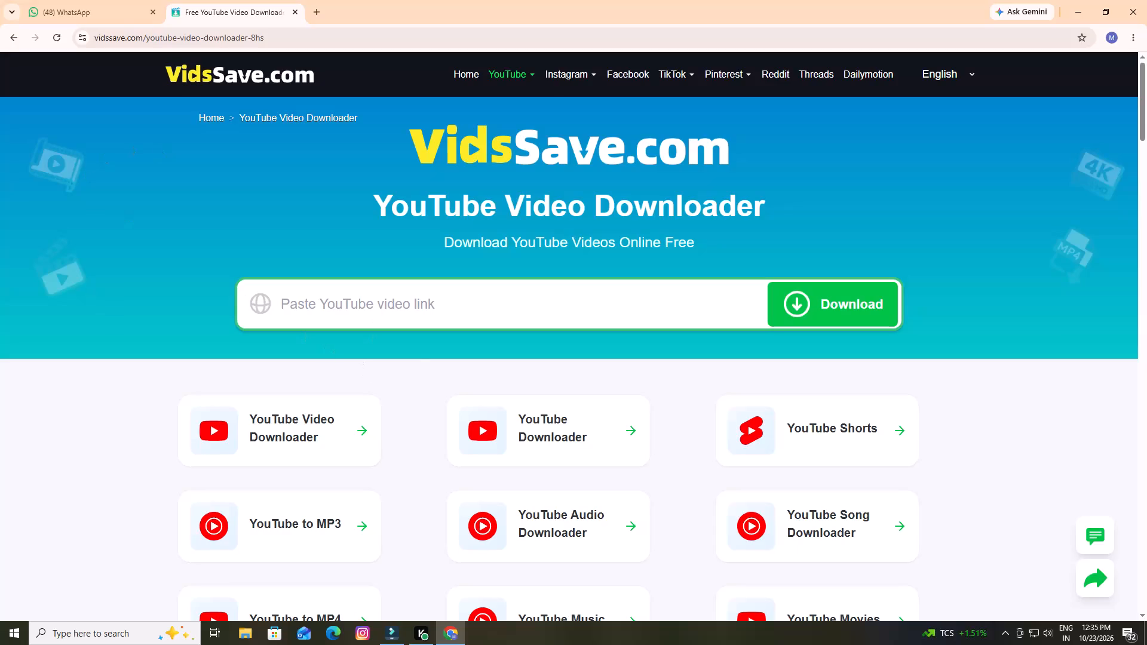
Paste the copied Instagram reel link into the video link field to fetch its download options.
{"action": "left_click", "coordinate": [329, 293]}
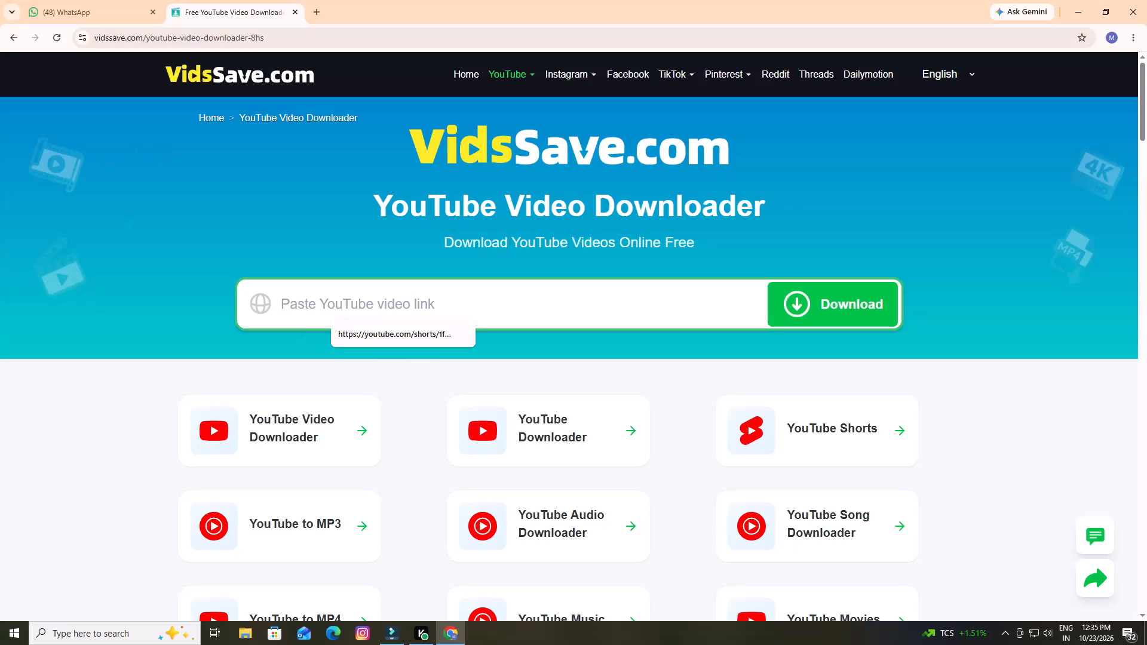
{"action": "key", "text": "ctrl+v"}
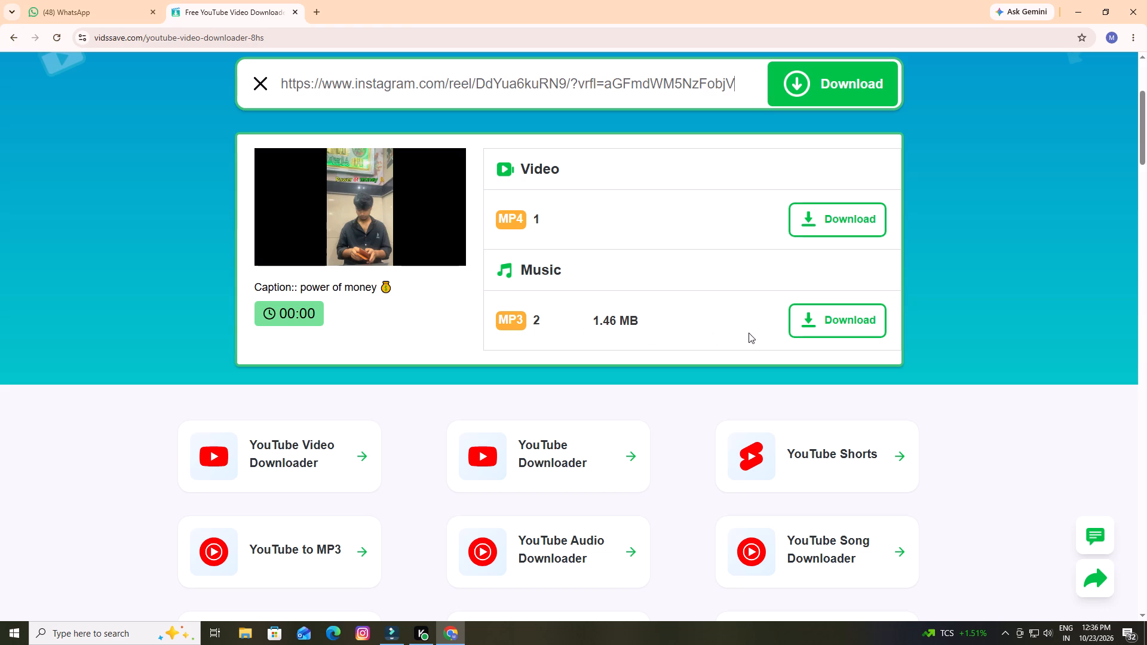
Start the MP4 video download of the fetched "power of money" Instagram reel.
{"action": "scroll", "coordinate": [925, 282], "scroll_direction": "up", "scroll_amount": 2}
{"action": "scroll", "coordinate": [925, 282], "scroll_direction": "down", "scroll_amount": 3}
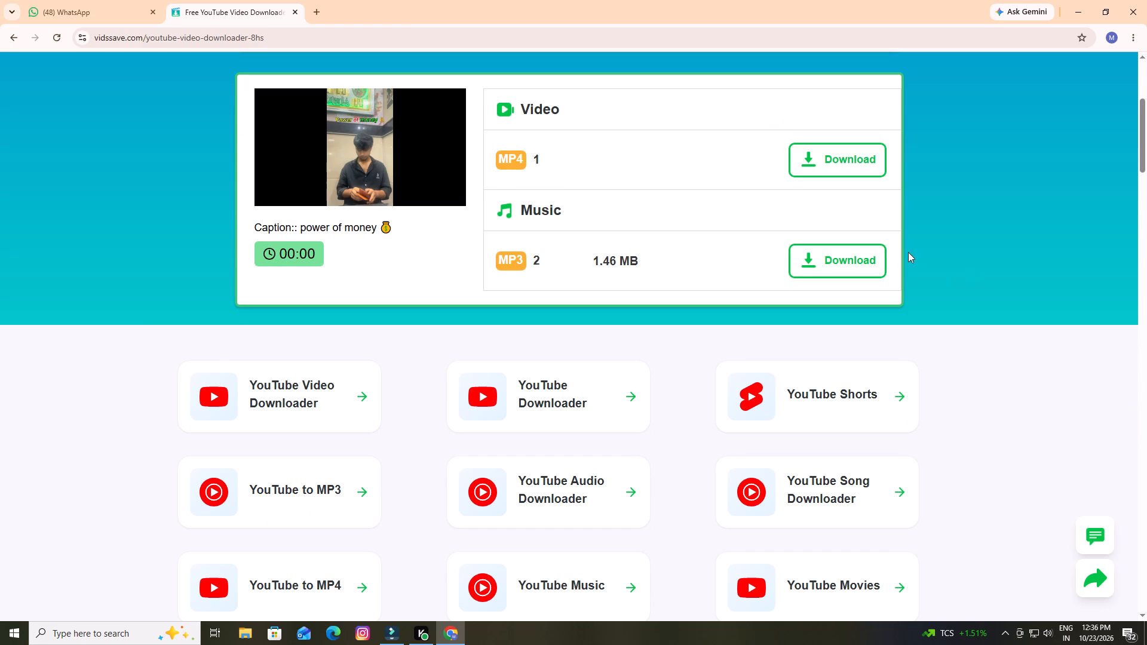
{"action": "scroll", "coordinate": [869, 289], "scroll_direction": "up", "scroll_amount": 1}
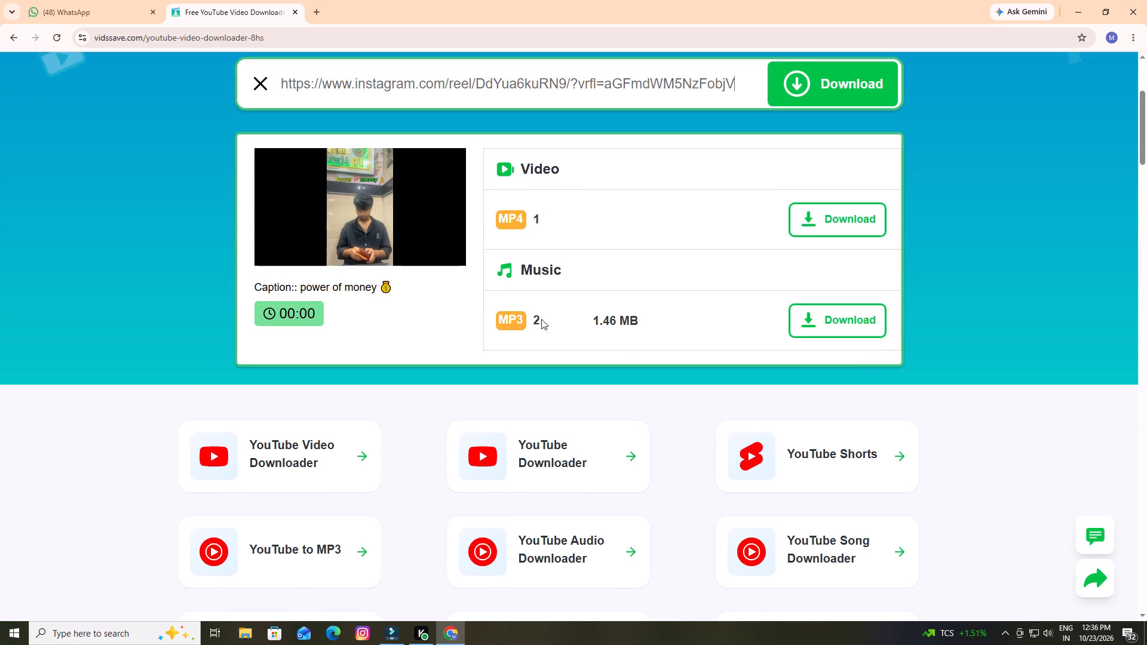
{"action": "scroll", "coordinate": [663, 229], "scroll_direction": "up", "scroll_amount": 2}
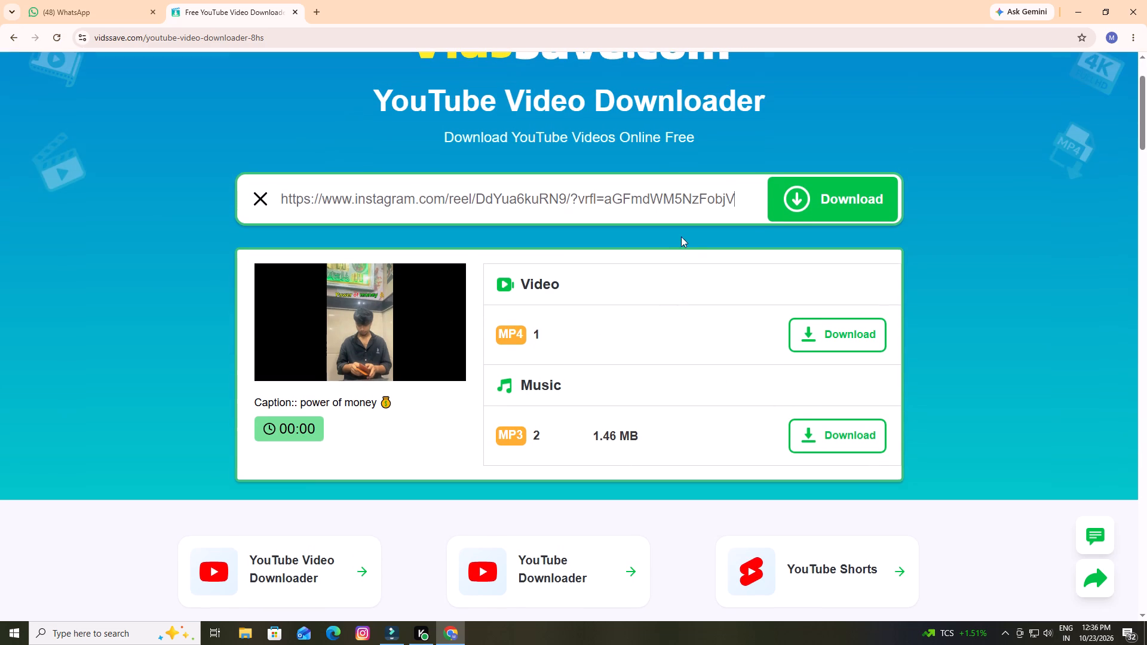
{"action": "left_click", "coordinate": [833, 336]}
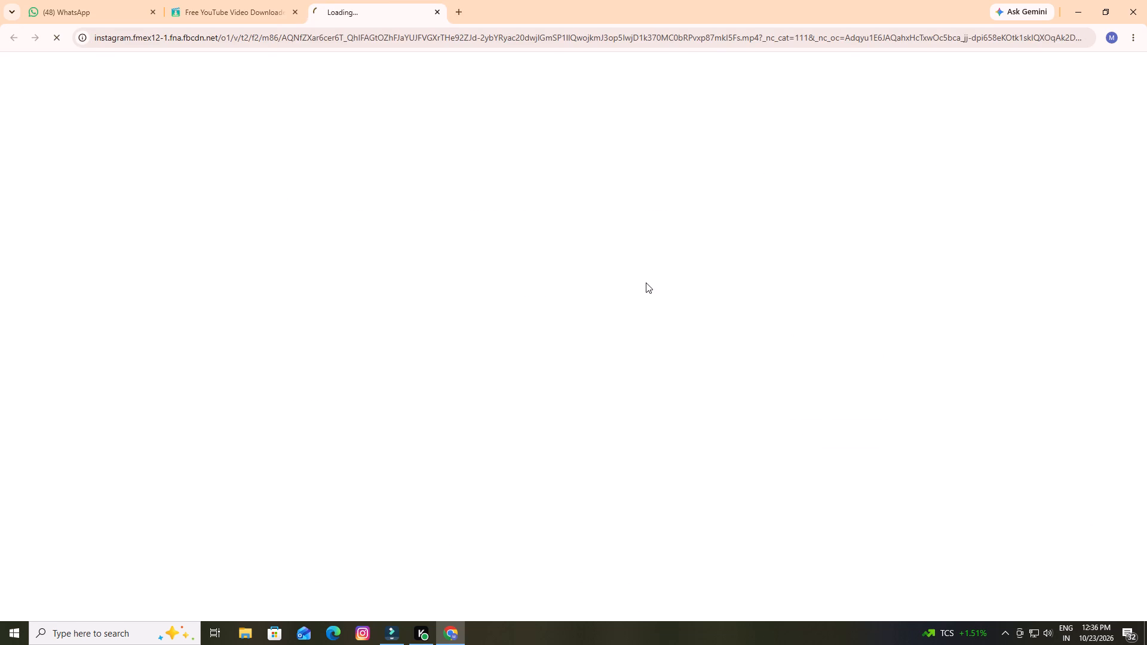
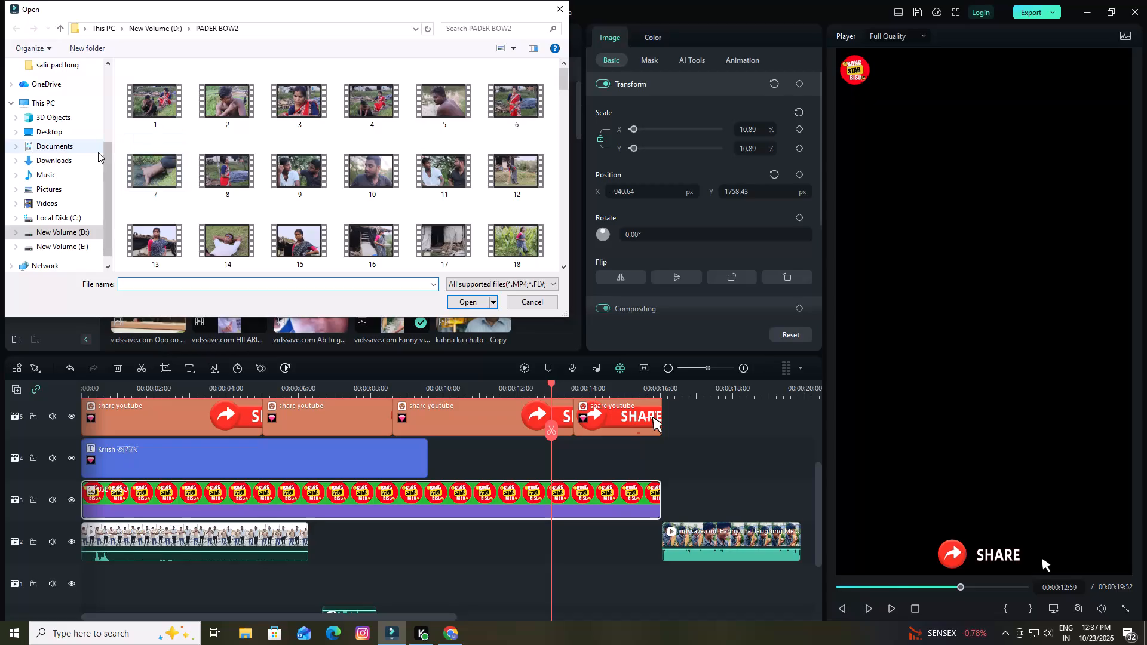
Import today's newest MP4, whose name starts with AQNfZXar, from the Downloads folder into the project media.
{"action": "left_click", "coordinate": [66, 161]}
{"action": "left_click", "coordinate": [179, 99]}
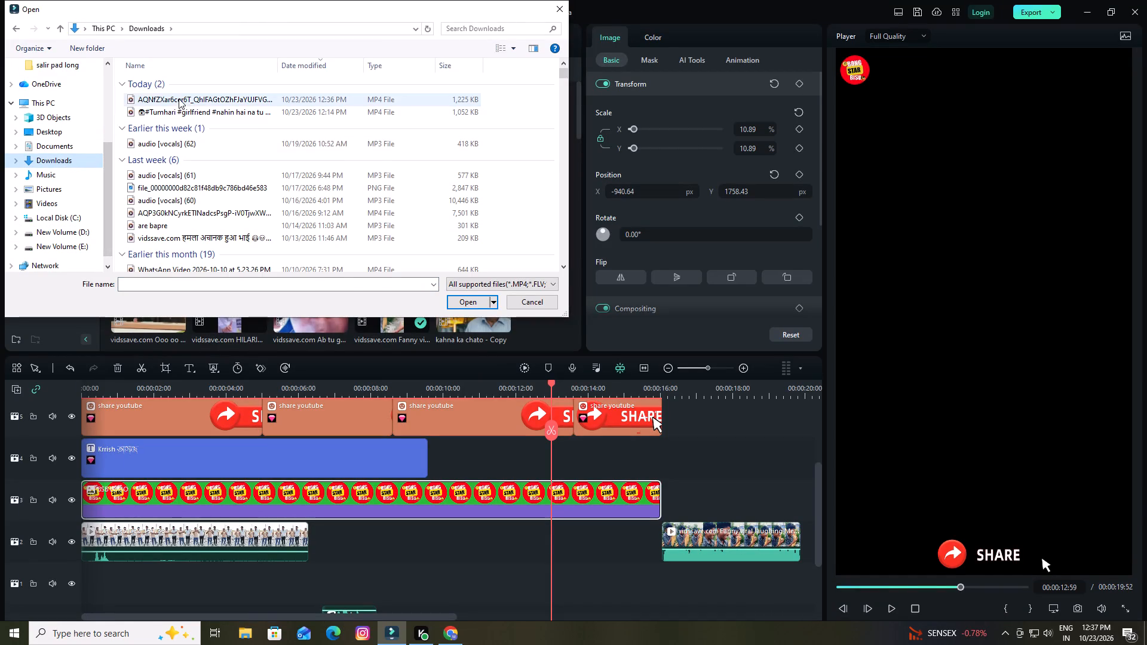
{"action": "left_click", "coordinate": [462, 300]}
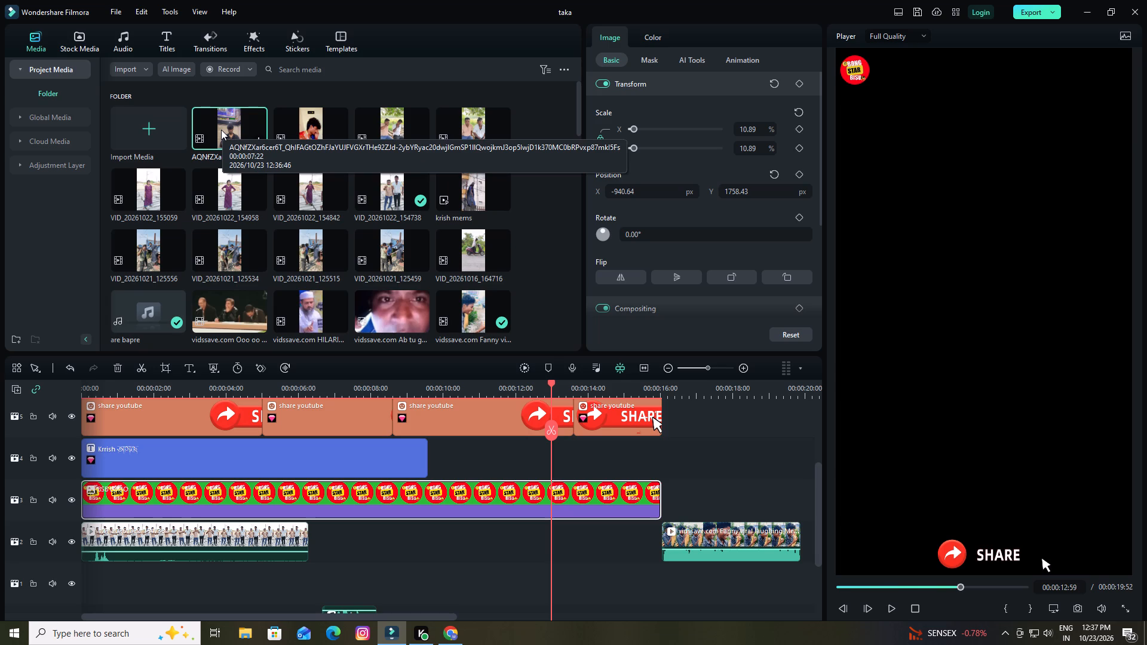
Place the imported AQNfZXar clip on video track 2, in the gap between the two existing clips.
{"action": "left_click_drag", "start_coordinate": [221, 130], "coordinate": [379, 545]}
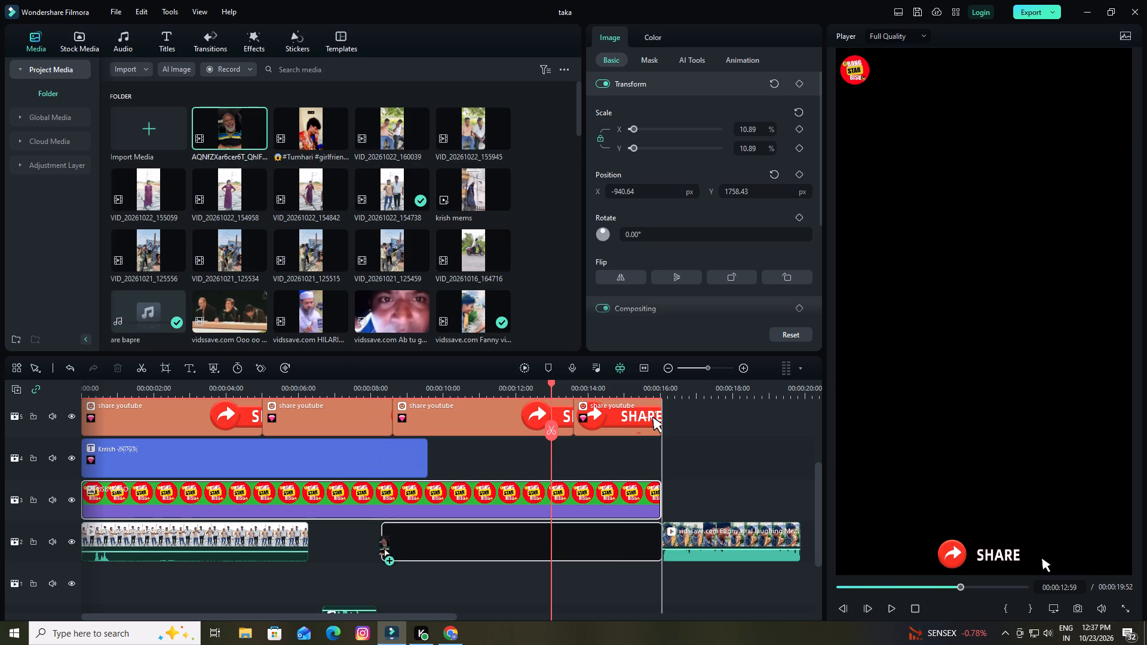
Place the AQNfZXar6cer6T clip on the lowest video track, starting level with the "are bapre" audio at 00:00:06:39.
{"action": "left_click_drag", "start_coordinate": [379, 545], "coordinate": [315, 575]}
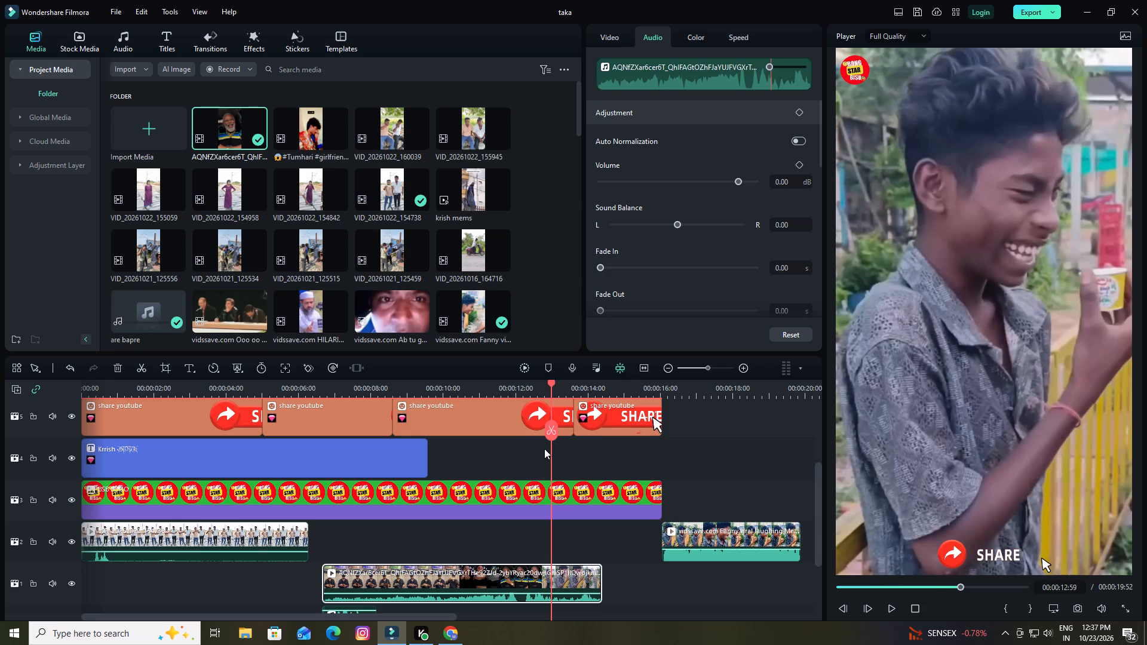
Split the AQNfZXar6cer6T clip at 00:00:10:27, where the "dost ki gf" scene begins, and delete the part before it.
{"action": "left_click_drag", "start_coordinate": [551, 383], "coordinate": [467, 414]}
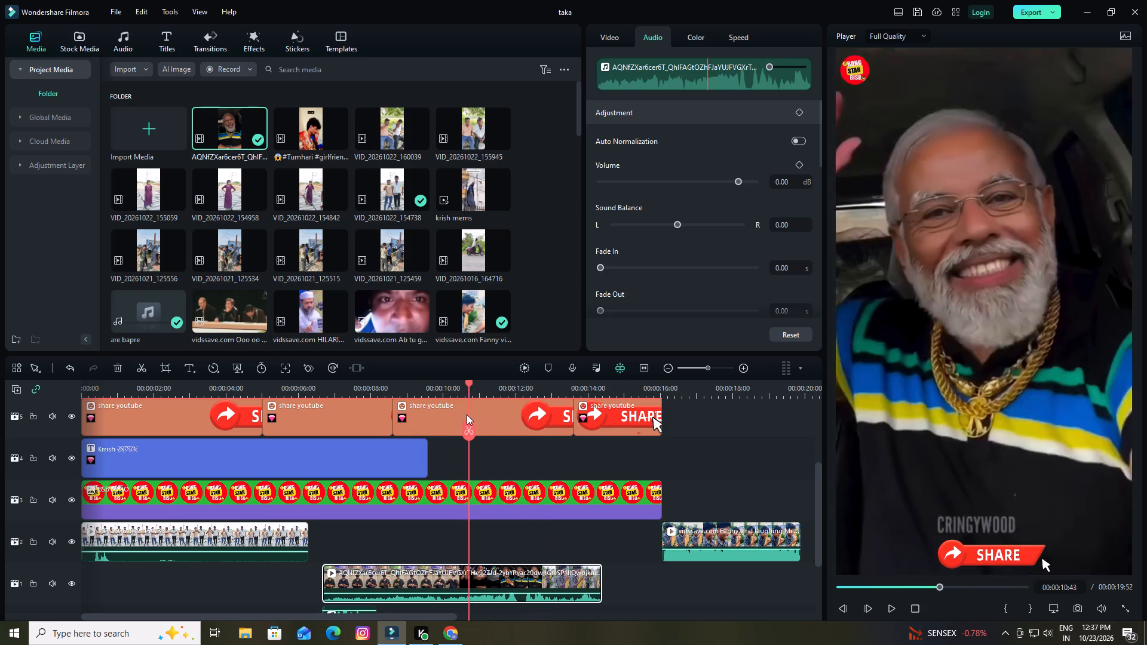
{"action": "left_click_drag", "start_coordinate": [467, 414], "coordinate": [460, 415]}
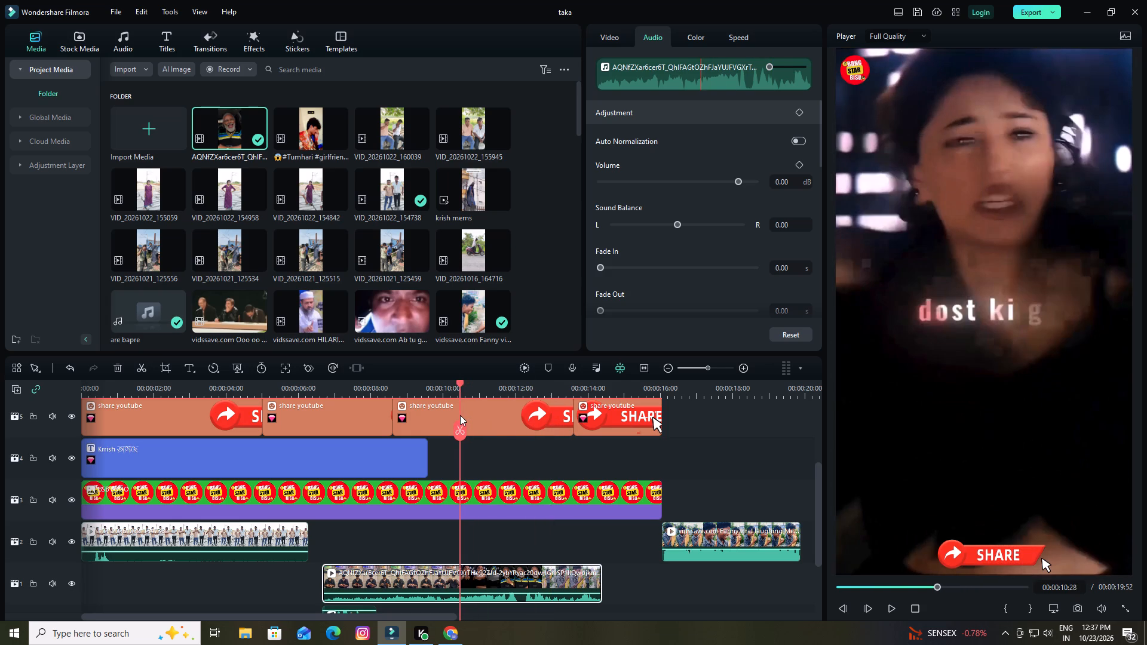
{"action": "left_click_drag", "start_coordinate": [460, 415], "coordinate": [459, 416]}
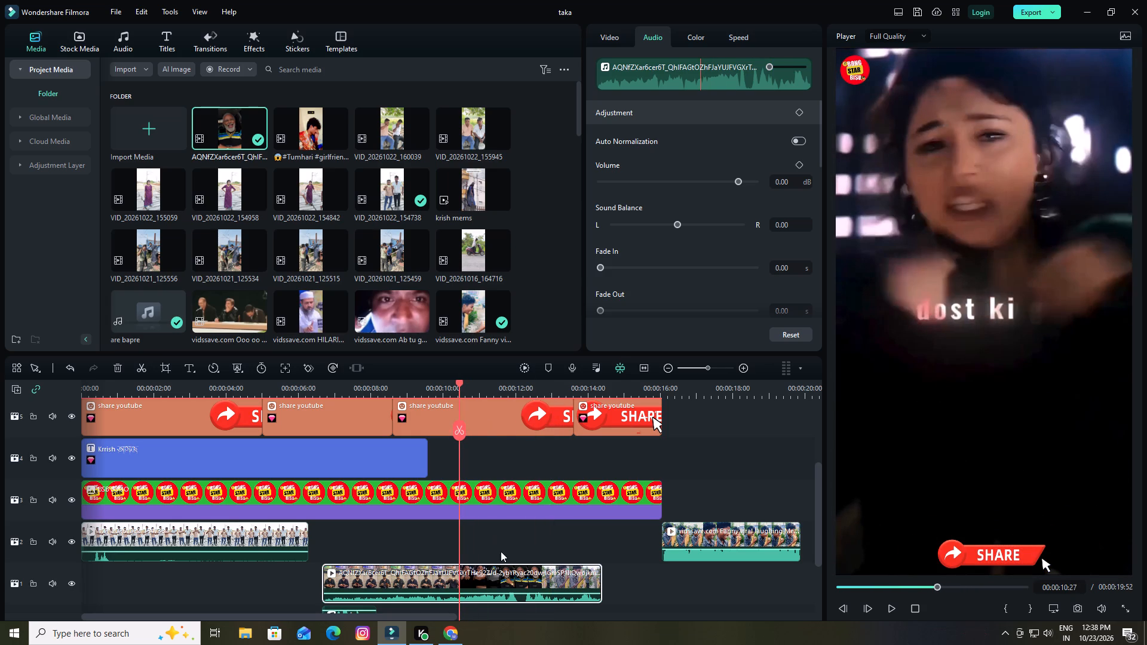
{"action": "scroll", "coordinate": [515, 574], "scroll_direction": "down", "scroll_amount": 2}
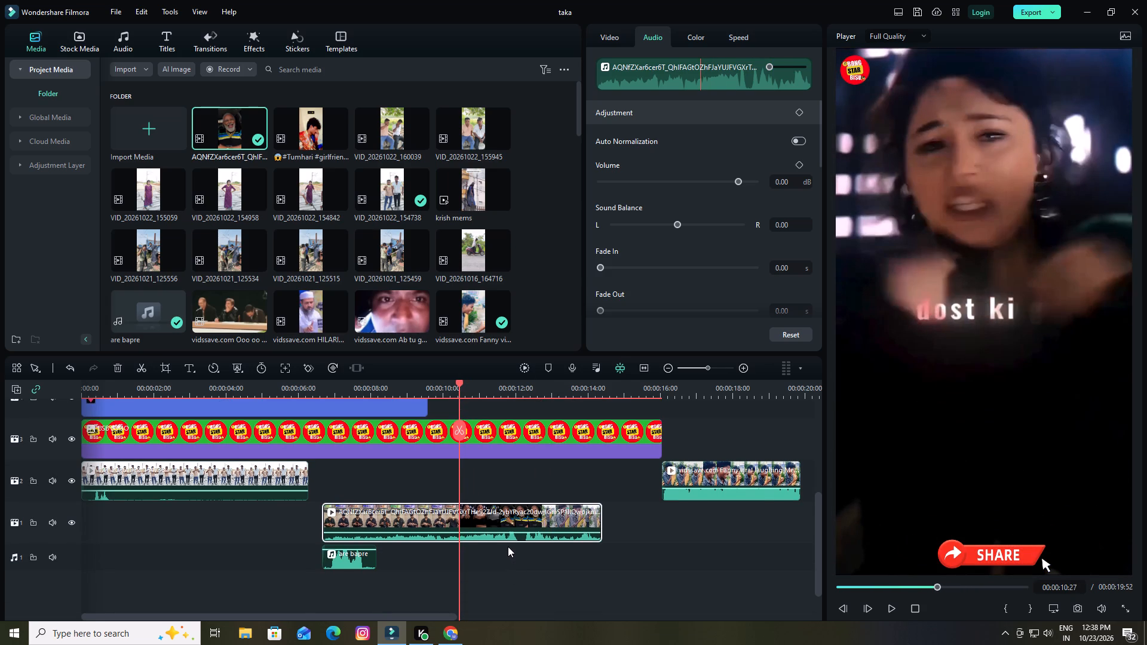
{"action": "key", "text": "space"}
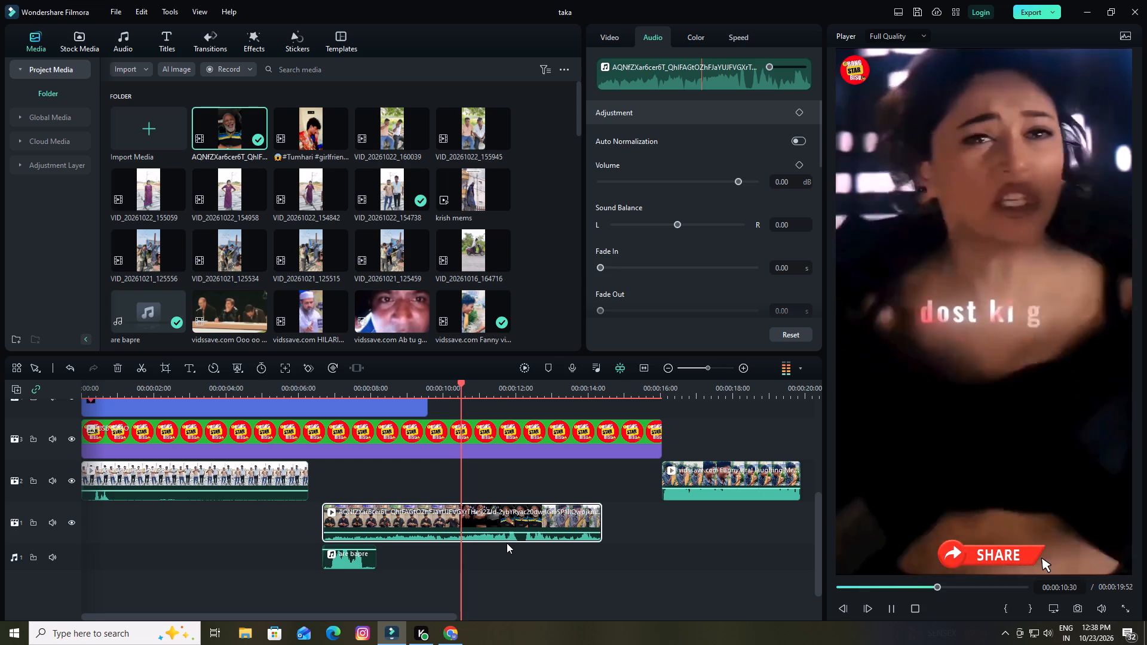
{"action": "key", "text": "space"}
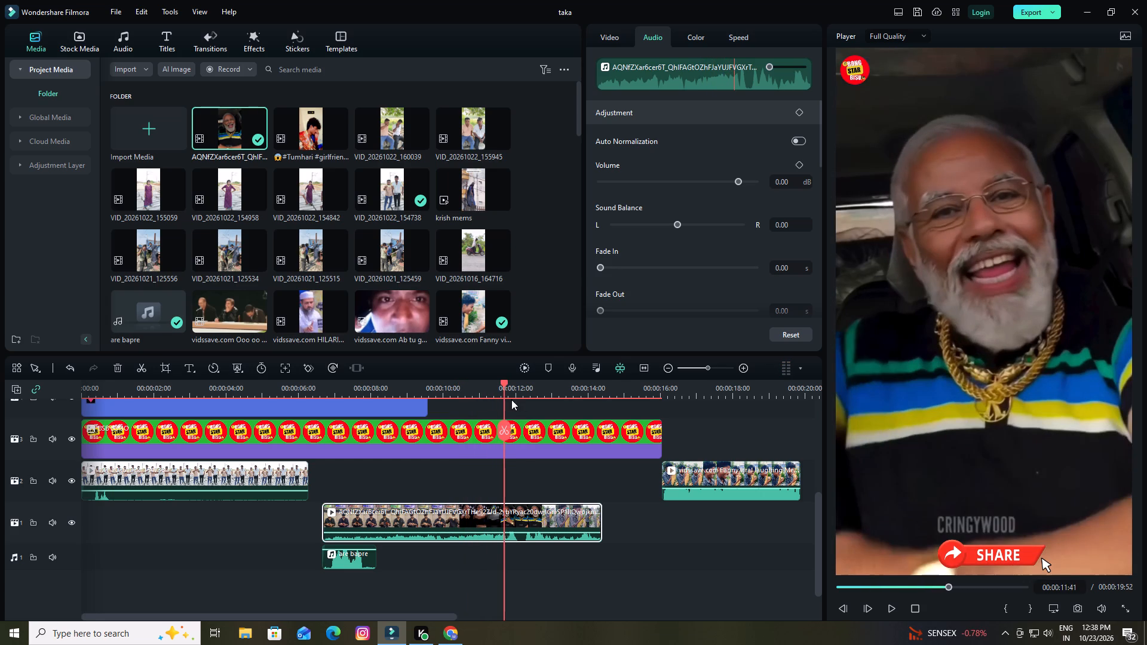
{"action": "left_click_drag", "start_coordinate": [504, 385], "coordinate": [461, 395]}
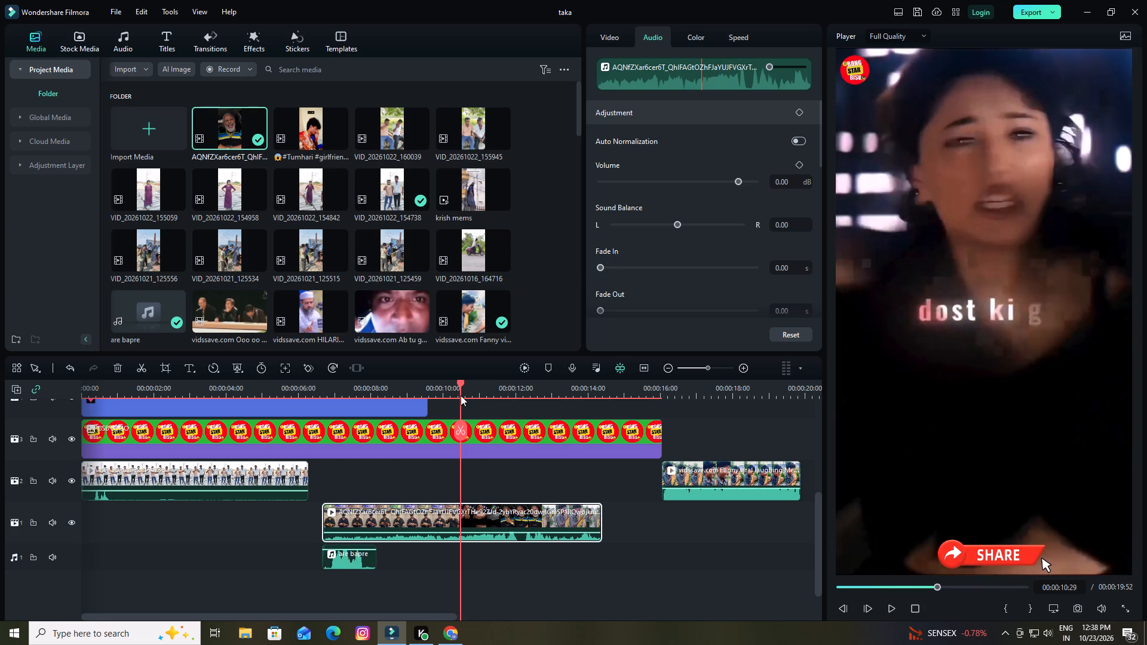
{"action": "left_click_drag", "start_coordinate": [461, 395], "coordinate": [459, 397]}
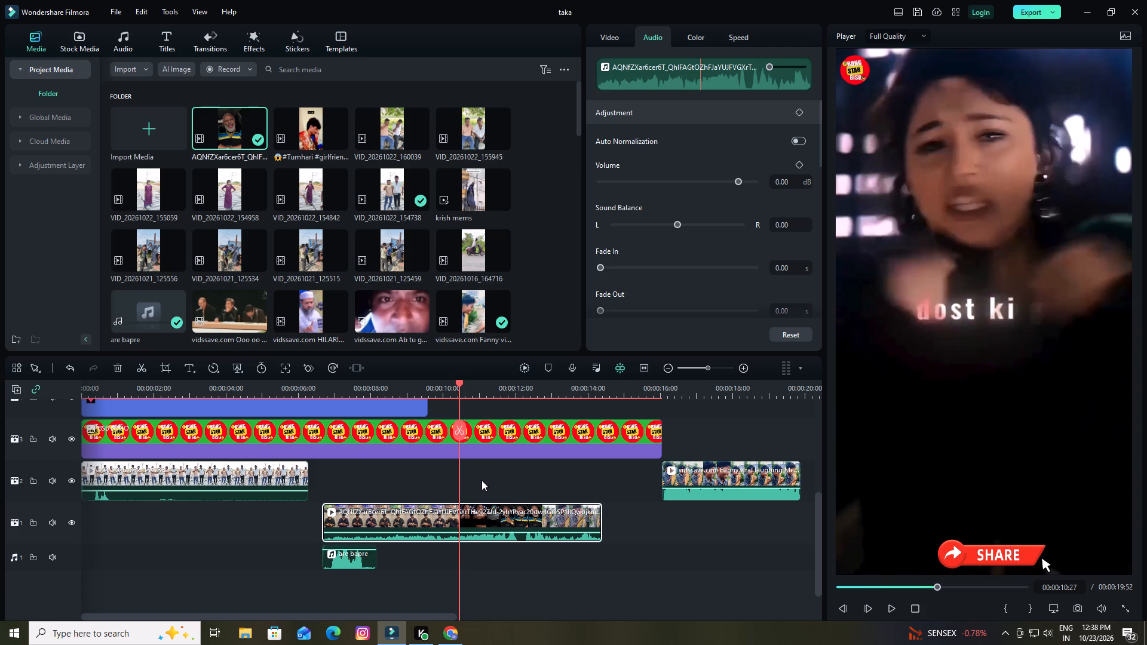
{"action": "left_click", "coordinate": [477, 517]}
{"action": "left_click", "coordinate": [458, 428]}
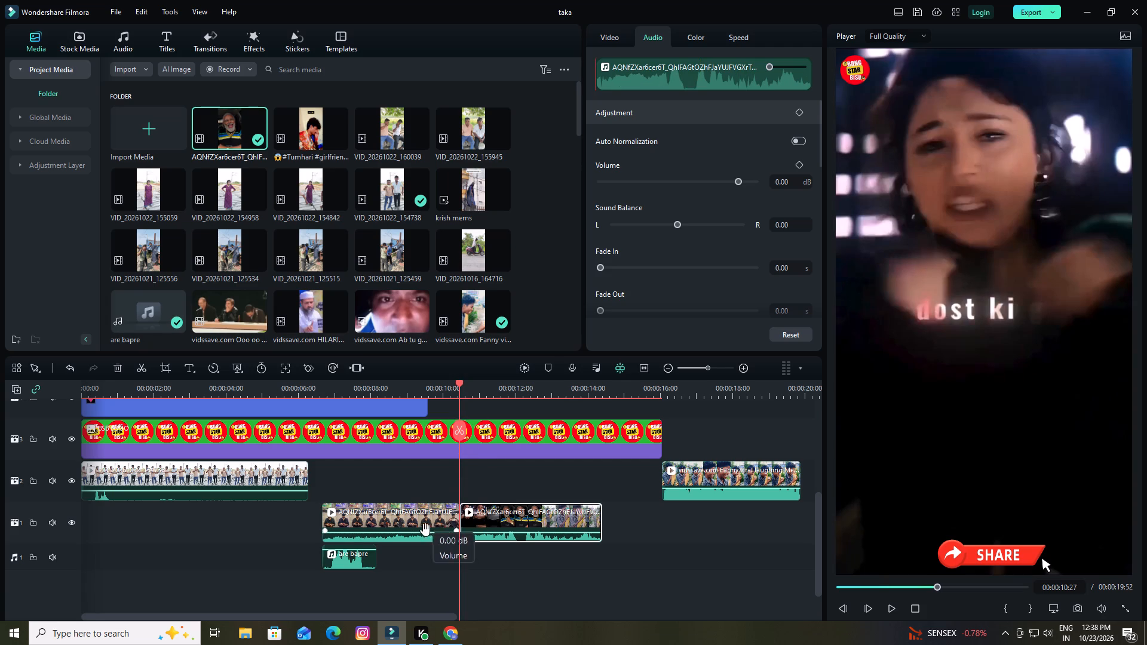
{"action": "left_click", "coordinate": [424, 526]}
{"action": "left_click", "coordinate": [116, 365]}
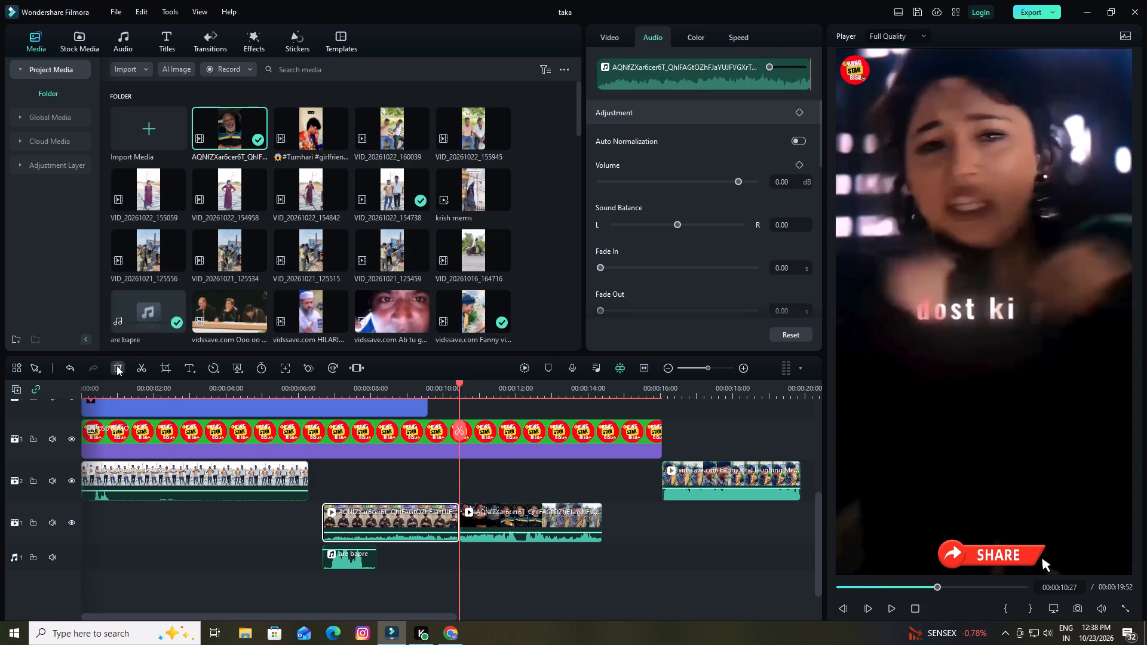
Move the remaining AQNfZXar6cer6T clip onto video track 2, directly after the VID_20261022_154738 clip.
{"action": "left_click_drag", "start_coordinate": [498, 524], "coordinate": [495, 520]}
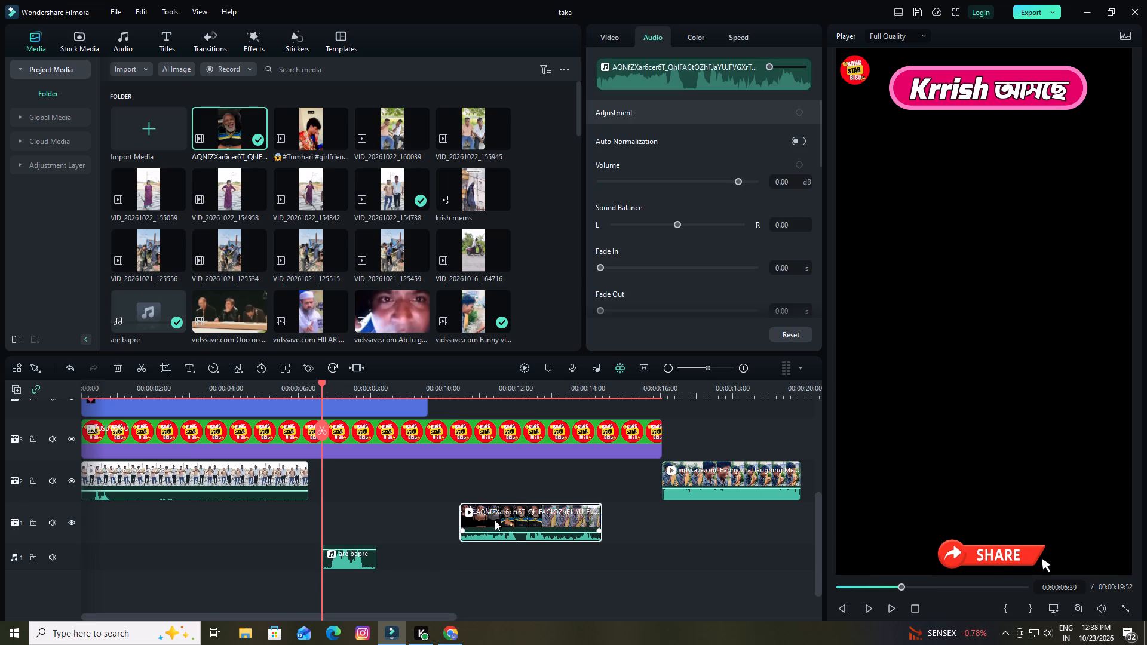
{"action": "left_click_drag", "start_coordinate": [495, 520], "coordinate": [341, 472]}
Split the AQNfZXar6cer6T clip at 00:00:08:21, just before the scene of the laughing boy, and delete the part after it.
{"action": "key", "text": "space"}
{"action": "key", "text": "space"}
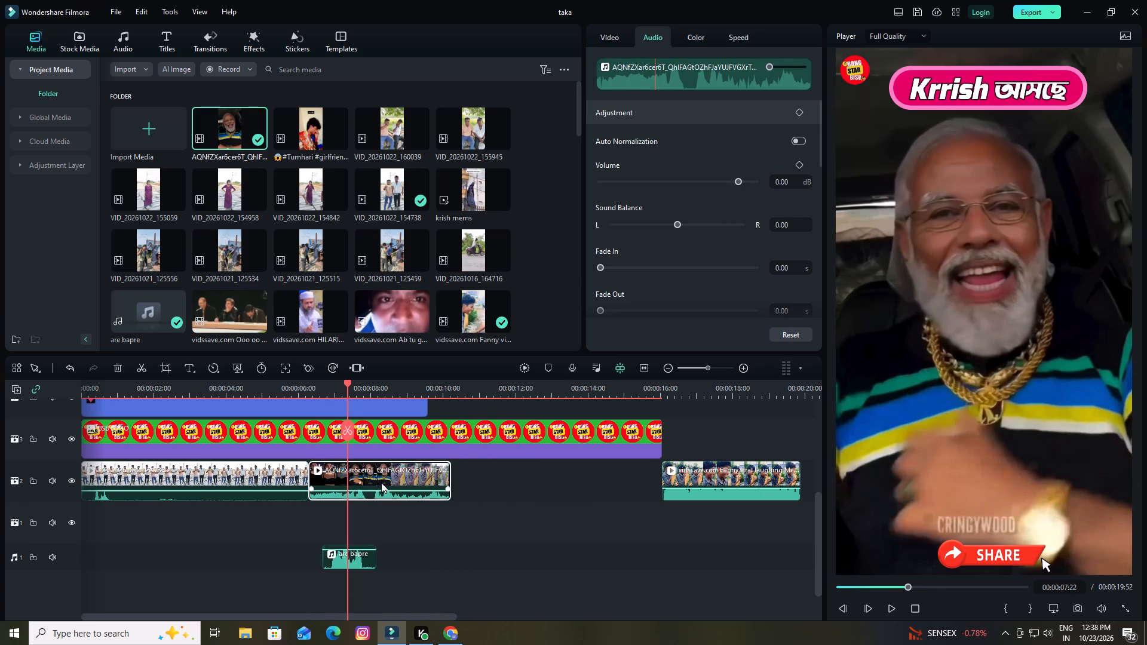
{"action": "key", "text": "space"}
{"action": "key", "text": "space"}
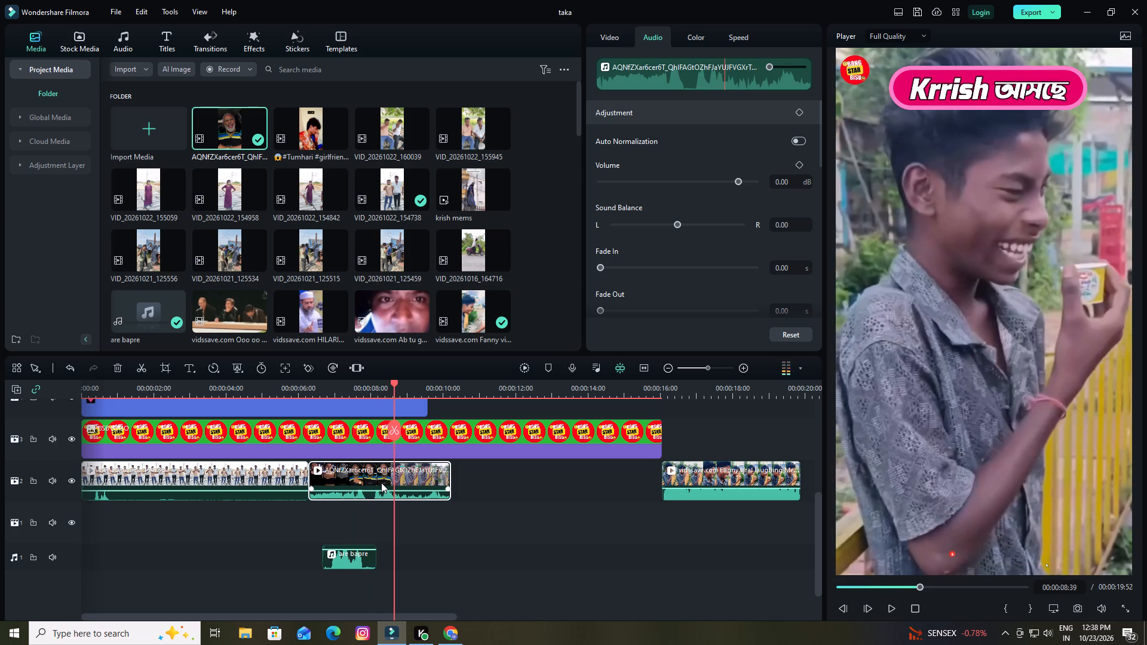
{"action": "left_click_drag", "start_coordinate": [394, 384], "coordinate": [390, 385]}
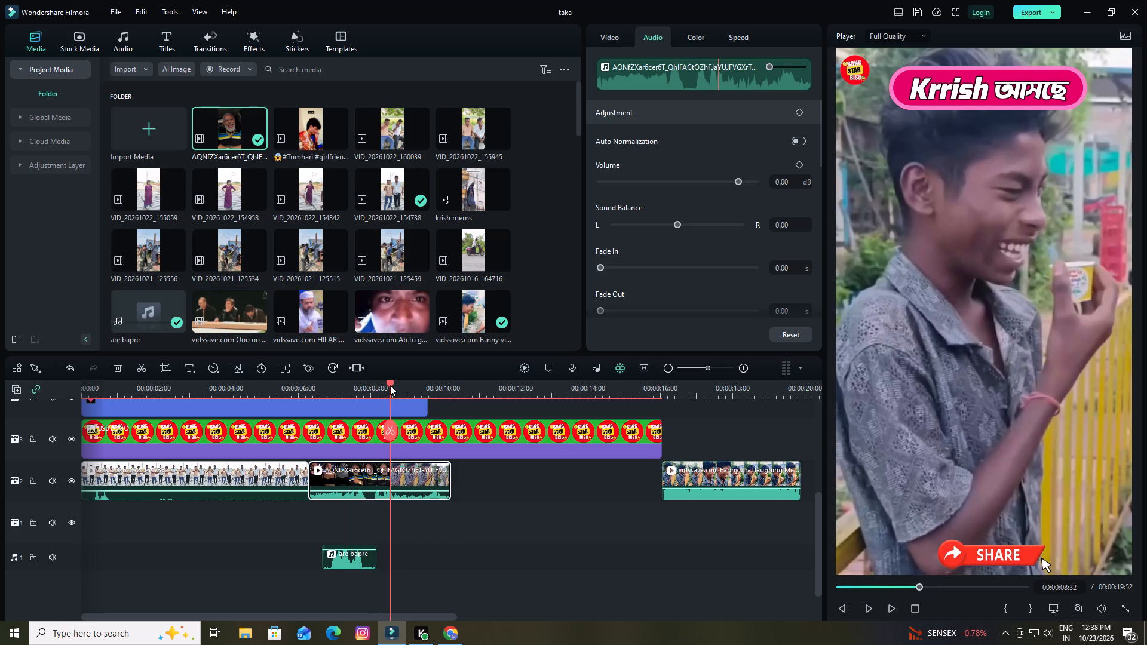
{"action": "left_click_drag", "start_coordinate": [390, 385], "coordinate": [385, 390]}
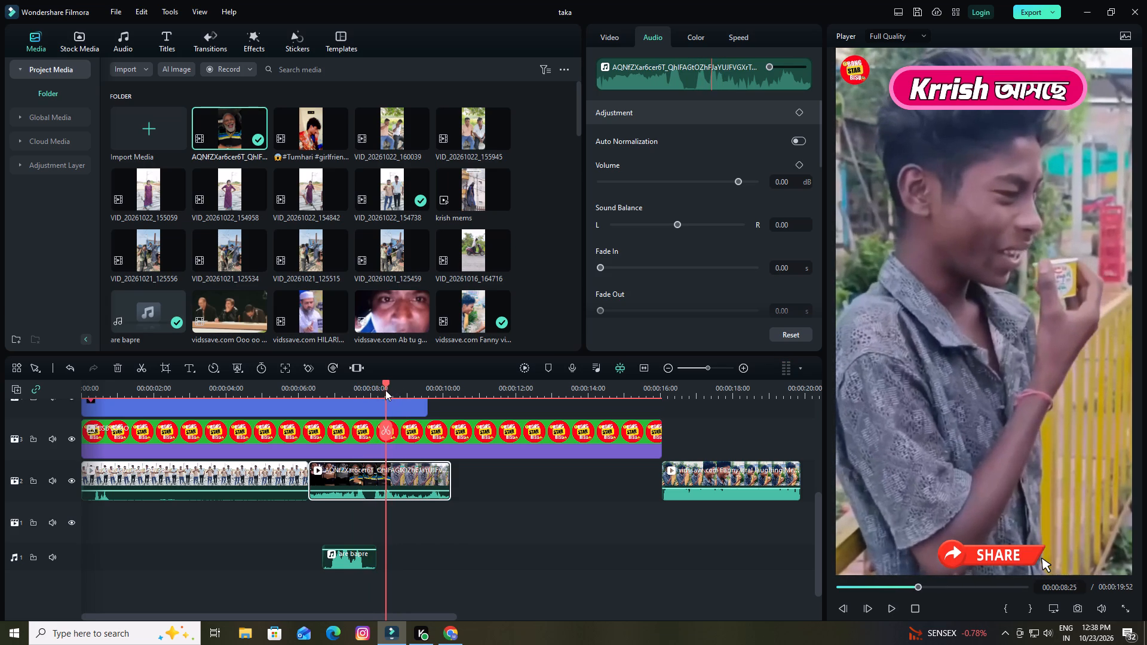
{"action": "left_click_drag", "start_coordinate": [385, 390], "coordinate": [384, 391]}
{"action": "left_click", "coordinate": [404, 477]}
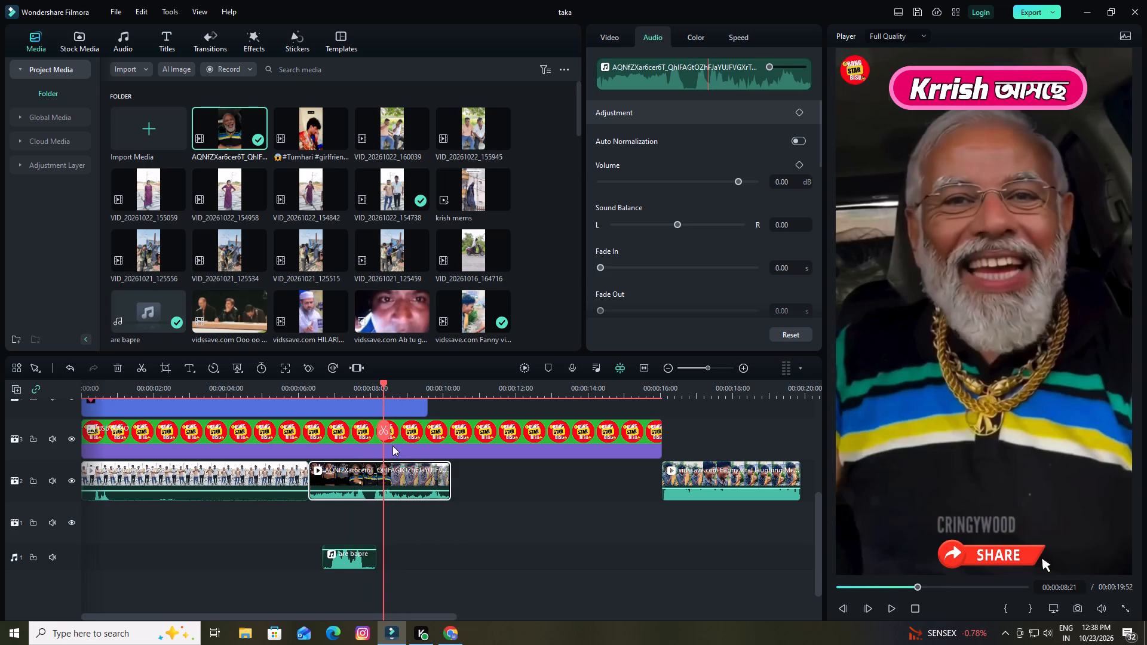
{"action": "left_click", "coordinate": [382, 428]}
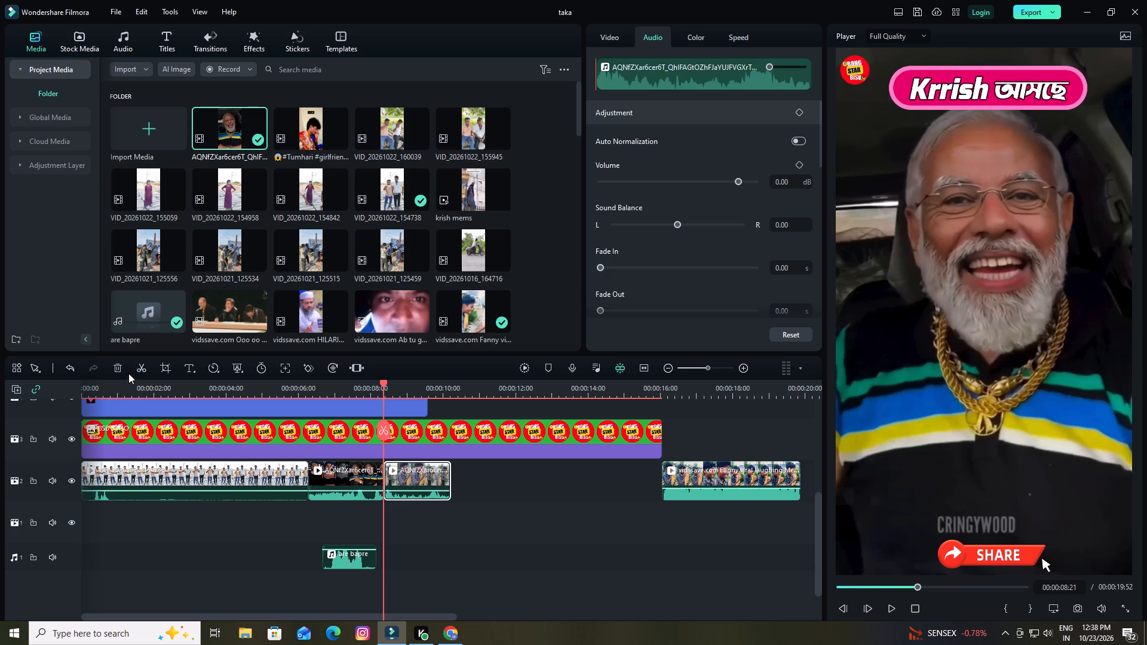
{"action": "left_click", "coordinate": [119, 364]}
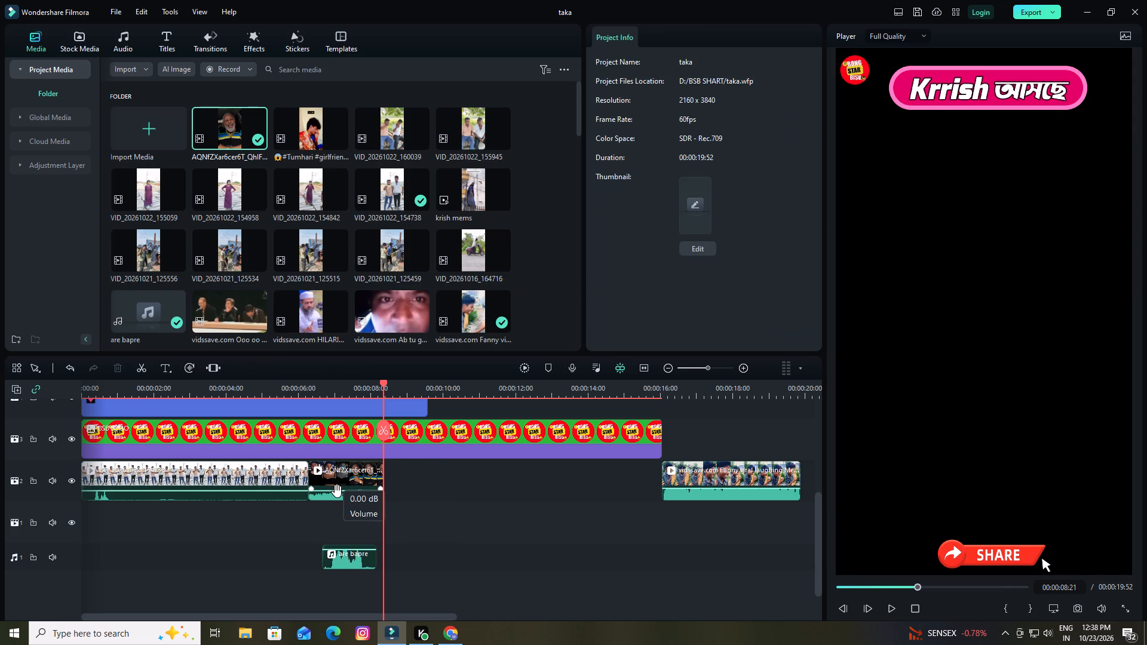
Raise the AQNfZXar6cer6T clip's volume to 12 dB.
{"action": "left_click", "coordinate": [337, 491]}
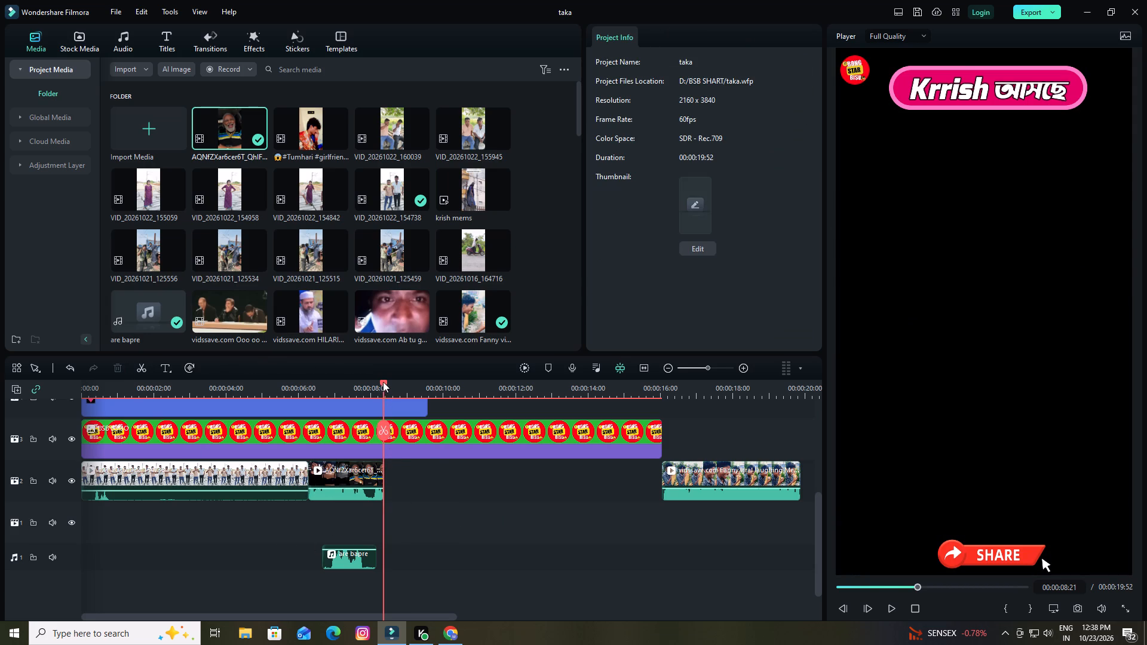
Play the opening clip from near its start, split it at 00:00:01:03 and delete the part before the cut.
{"action": "left_click_drag", "start_coordinate": [383, 382], "coordinate": [103, 428]}
{"action": "key", "text": "space"}
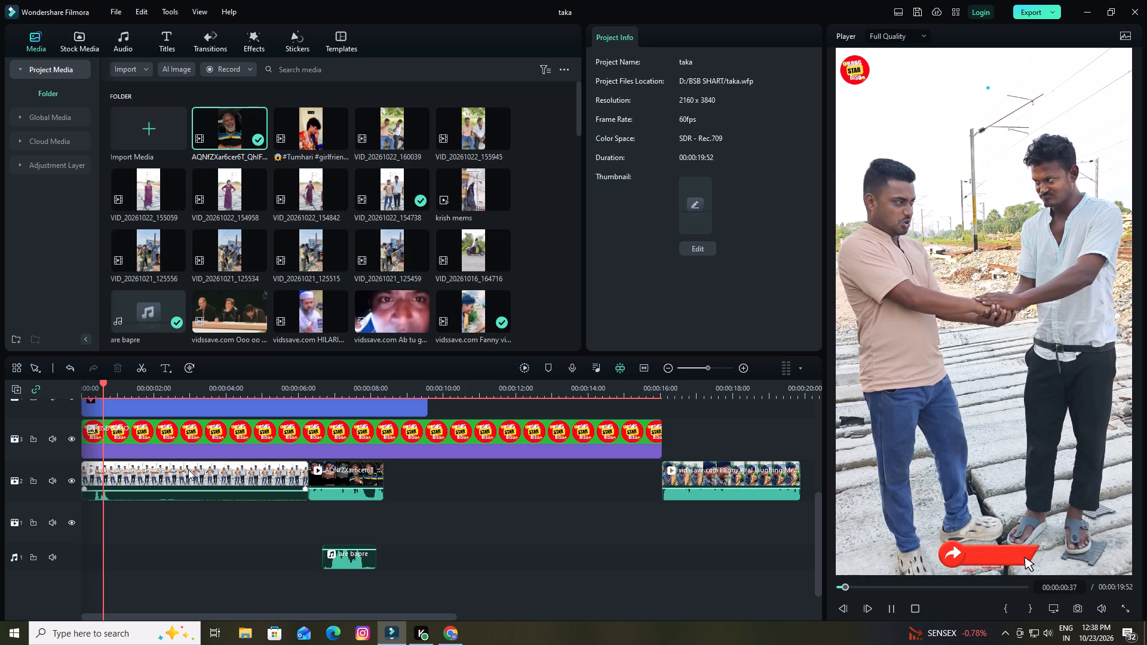
{"action": "key", "text": "space"}
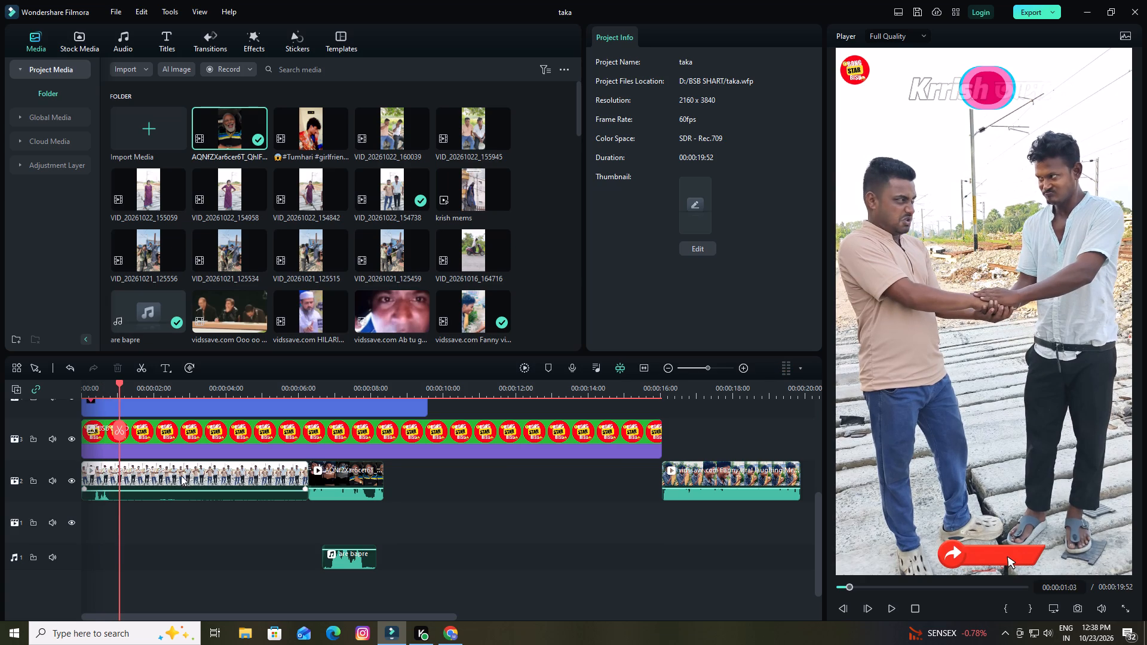
{"action": "left_click", "coordinate": [131, 482]}
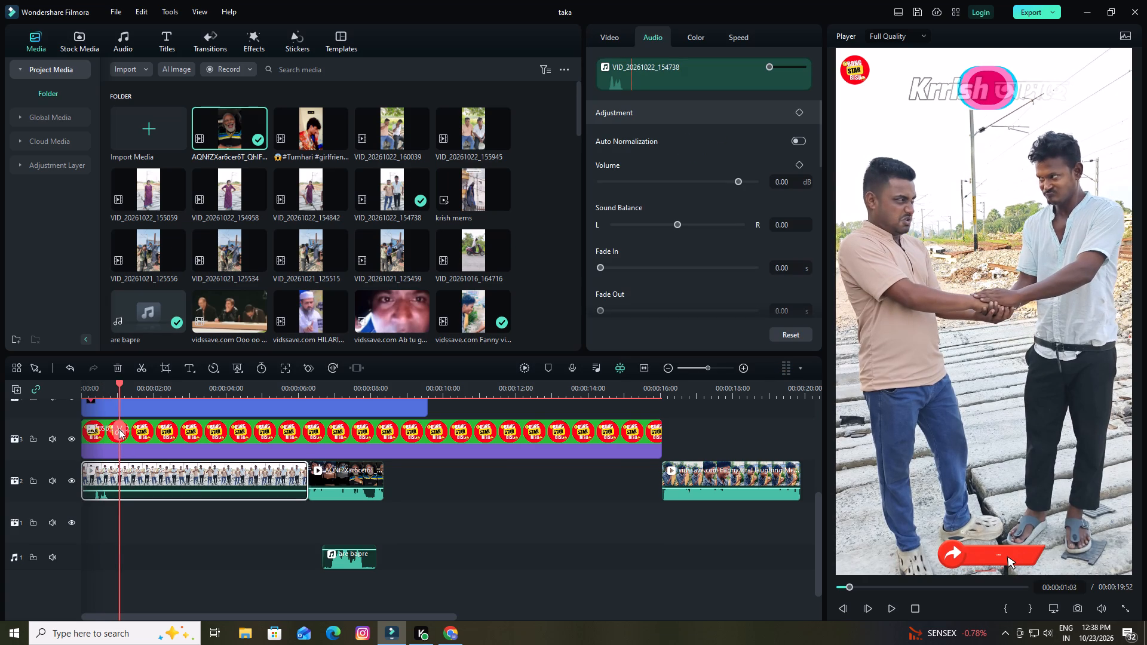
{"action": "left_click", "coordinate": [119, 429]}
{"action": "left_click", "coordinate": [103, 471]}
{"action": "left_click", "coordinate": [117, 365]}
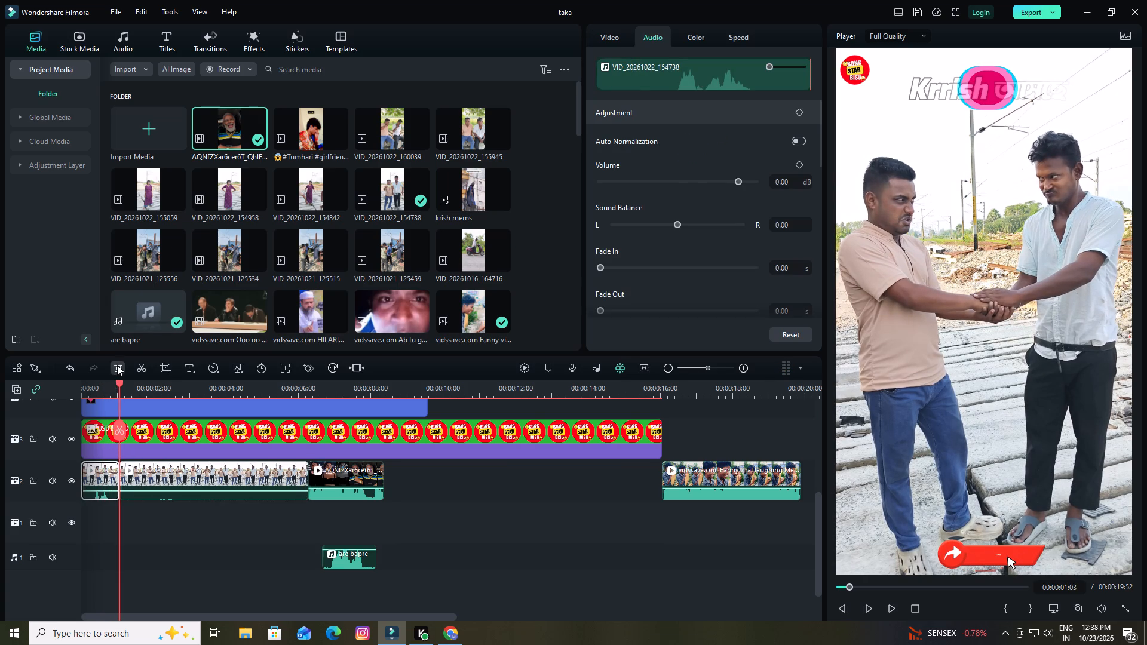
Close the gaps on track 2 by moving VID_20261022_154738 to the timeline start and the AQNfZXar6cer6T clip directly behind it.
{"action": "left_click_drag", "start_coordinate": [182, 485], "coordinate": [114, 488]}
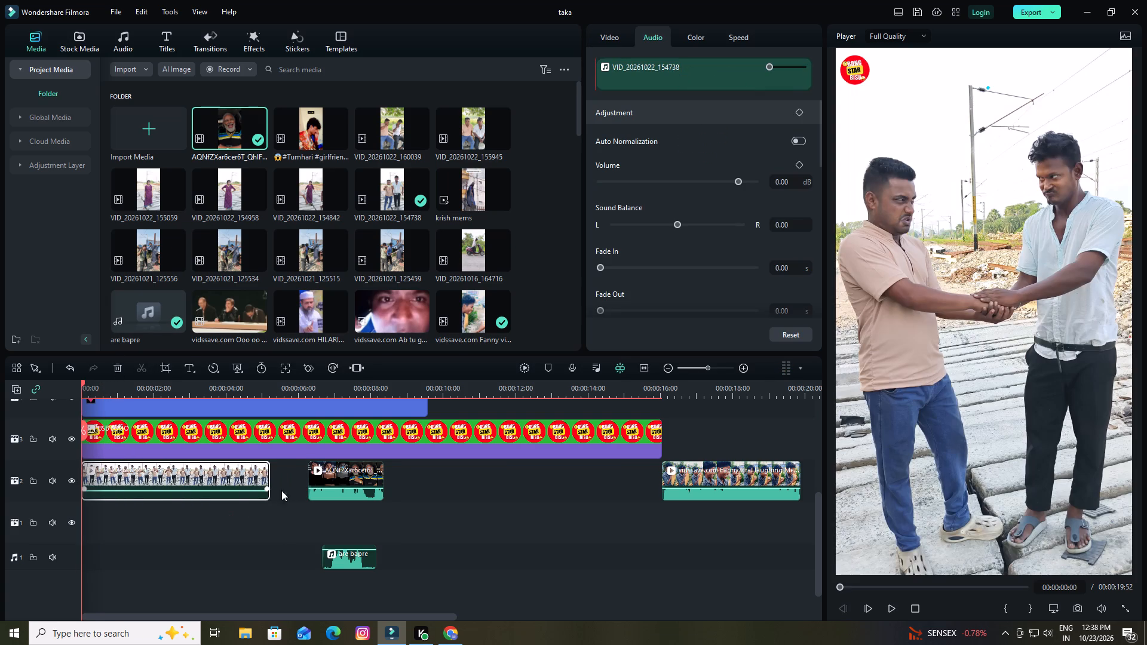
{"action": "left_click_drag", "start_coordinate": [327, 477], "coordinate": [287, 483]}
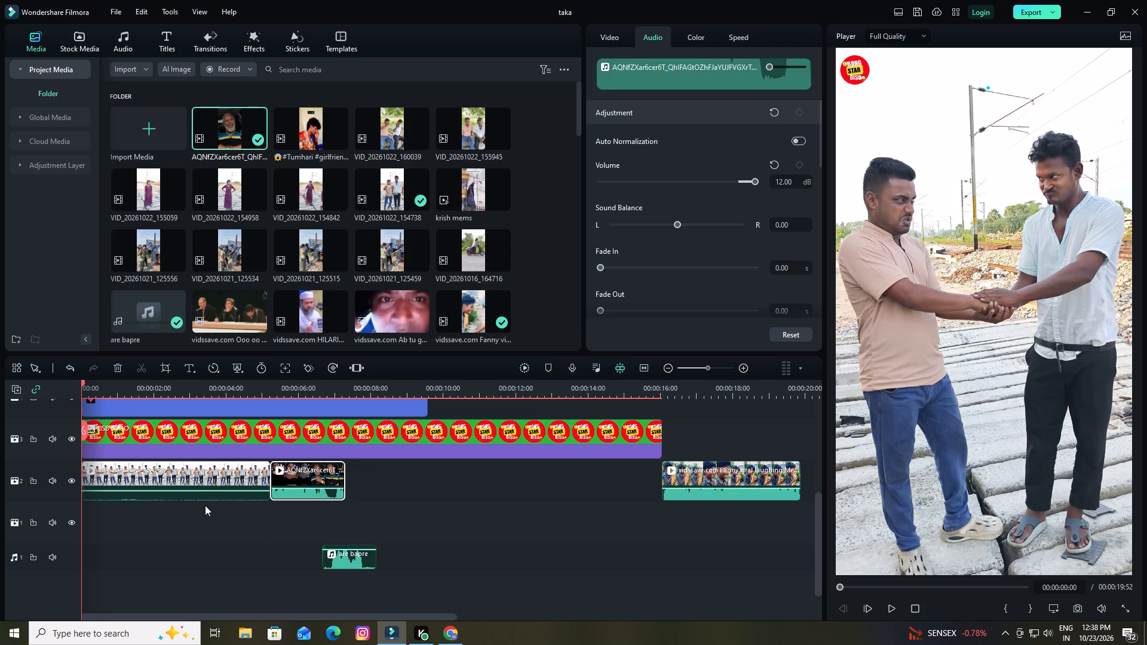
Raise the VID_20261022_154738 clip's volume to 12 dB.
{"action": "left_click_drag", "start_coordinate": [197, 490], "coordinate": [202, 483]}
Play the VID_20261022_154738 clip, split it at 00:00:02:40 where the man holds up the banknote, and delete the rest.
{"action": "key", "text": "space"}
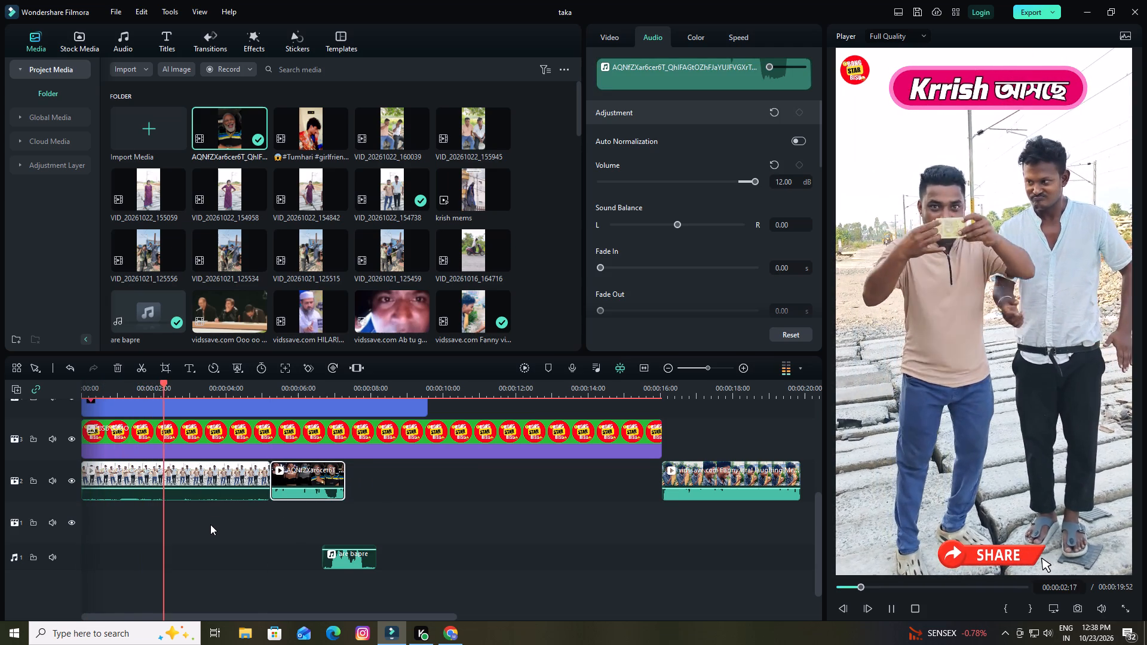
{"action": "key", "text": "space"}
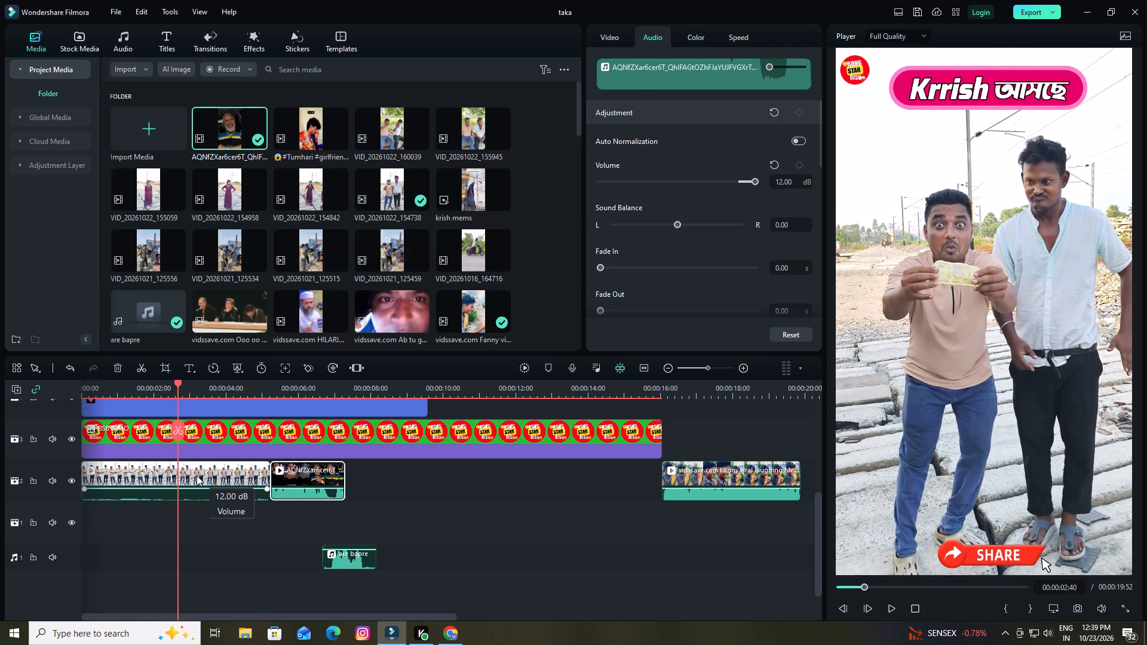
{"action": "left_click", "coordinate": [197, 475]}
{"action": "left_click", "coordinate": [180, 430]}
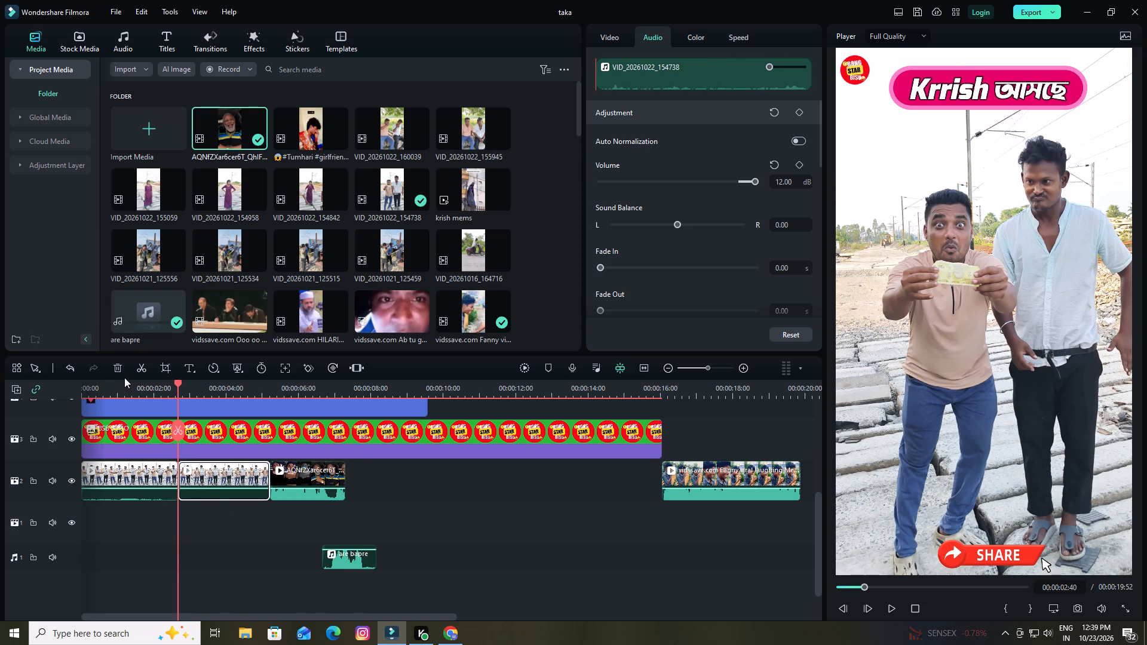
{"action": "left_click", "coordinate": [119, 368]}
Move the AQNfZXar6cer6T clip back against the end of the shortened VID_20261022_154738 clip.
{"action": "left_click_drag", "start_coordinate": [309, 480], "coordinate": [207, 485]}
Play the edited sequence from the timeline start to check the cut between the first two clips.
{"action": "left_click_drag", "start_coordinate": [178, 382], "coordinate": [116, 398]}
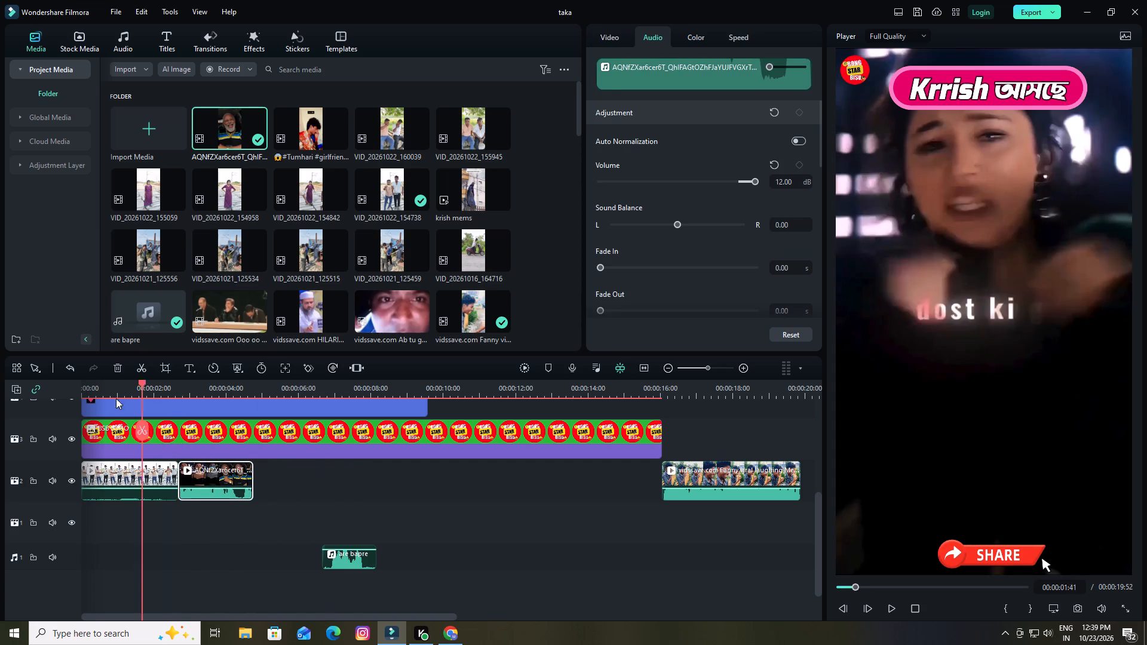
{"action": "left_click_drag", "start_coordinate": [116, 398], "coordinate": [72, 411]}
{"action": "key", "text": "space"}
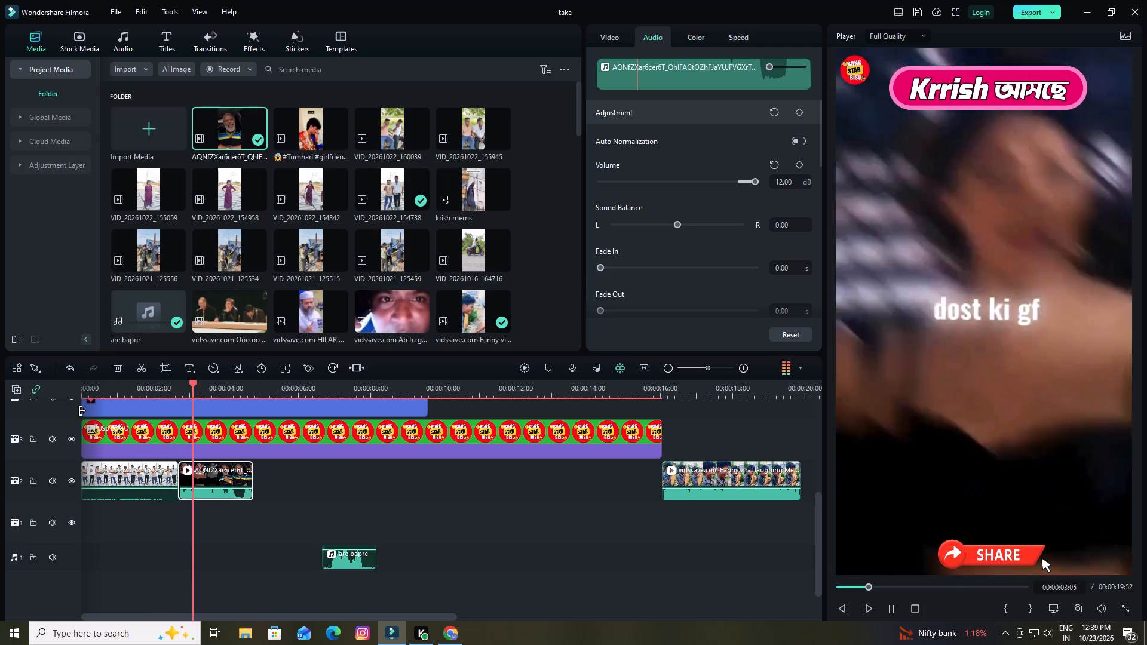
{"action": "key", "text": "space"}
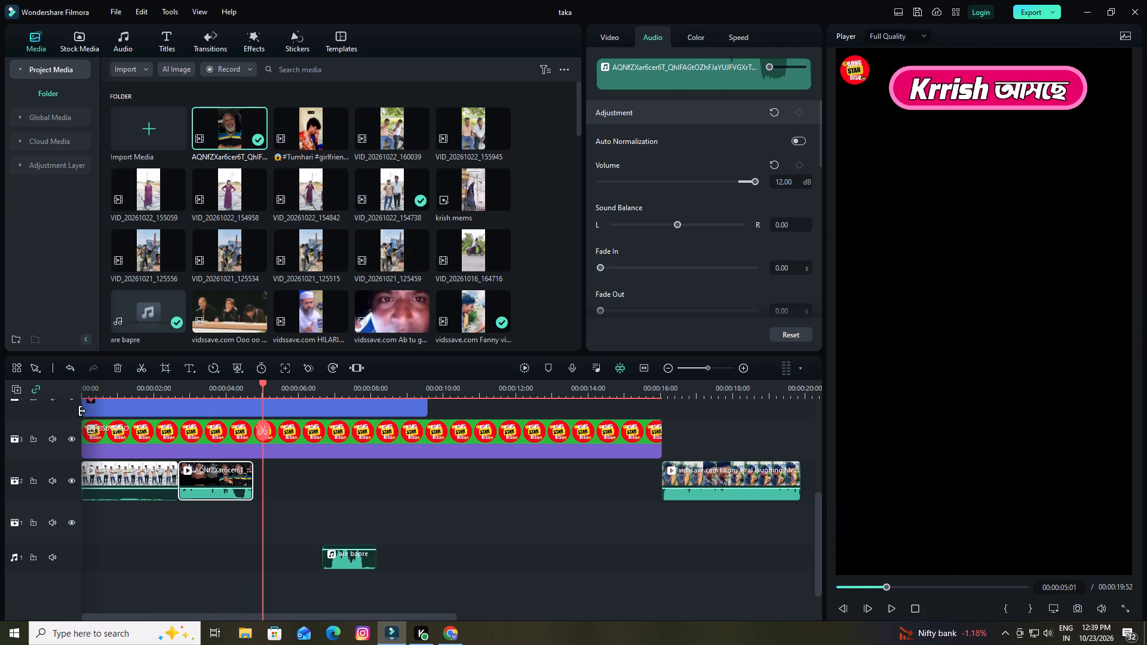
Preview the VID_20261022_154842, VID_20261022_154958 and VID_20261022_155059 clips in the media library to choose the next shot.
{"action": "left_click_drag", "start_coordinate": [263, 383], "coordinate": [253, 389]}
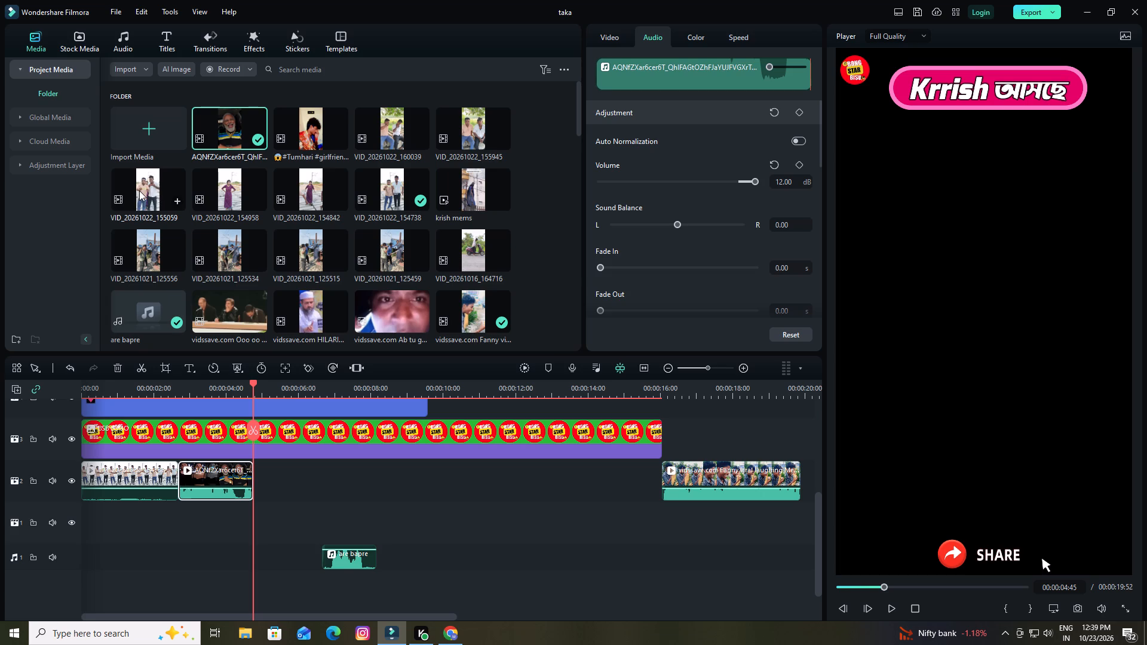
{"action": "left_click", "coordinate": [306, 186]}
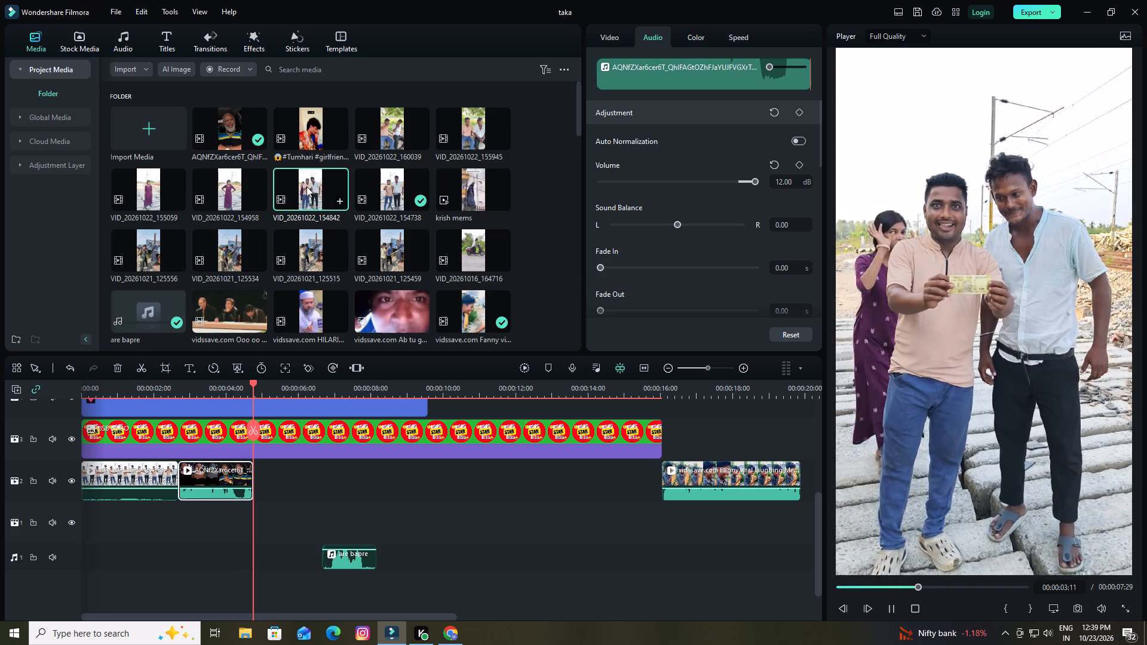
{"action": "key", "text": "space"}
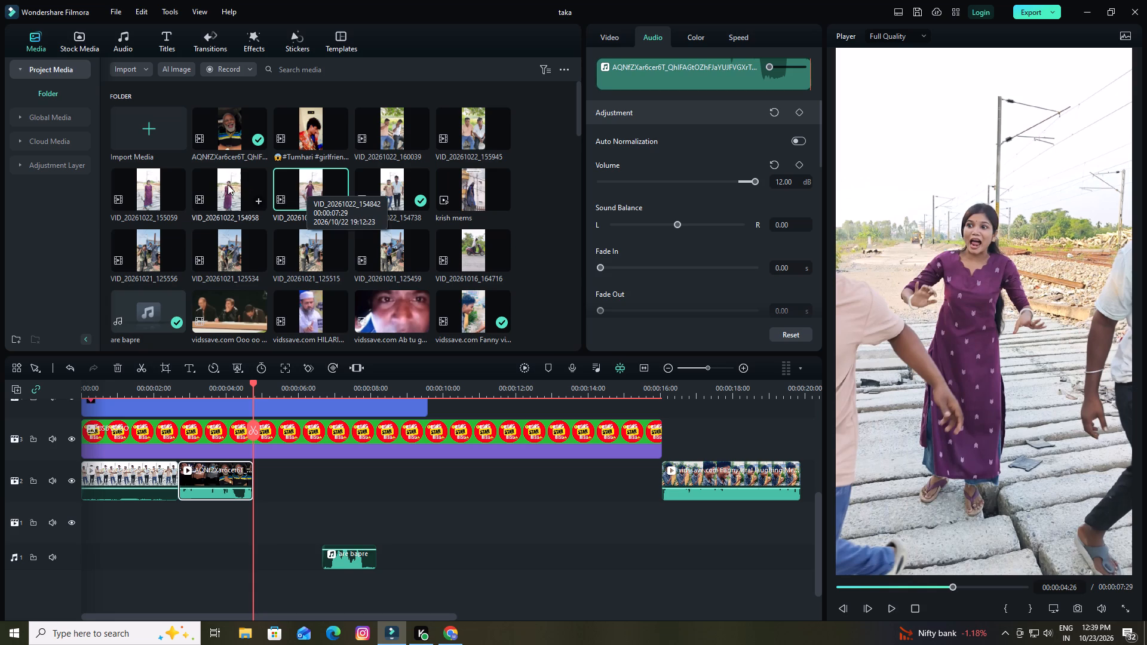
{"action": "left_click", "coordinate": [226, 185]}
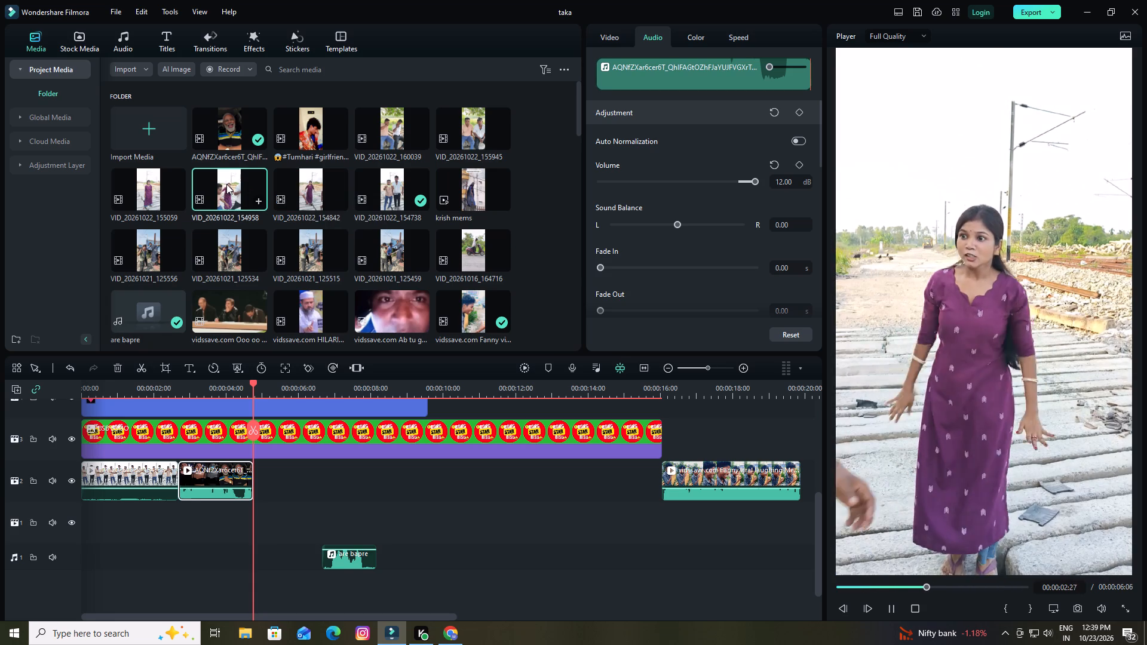
{"action": "key", "text": "space"}
{"action": "left_click", "coordinate": [152, 183]}
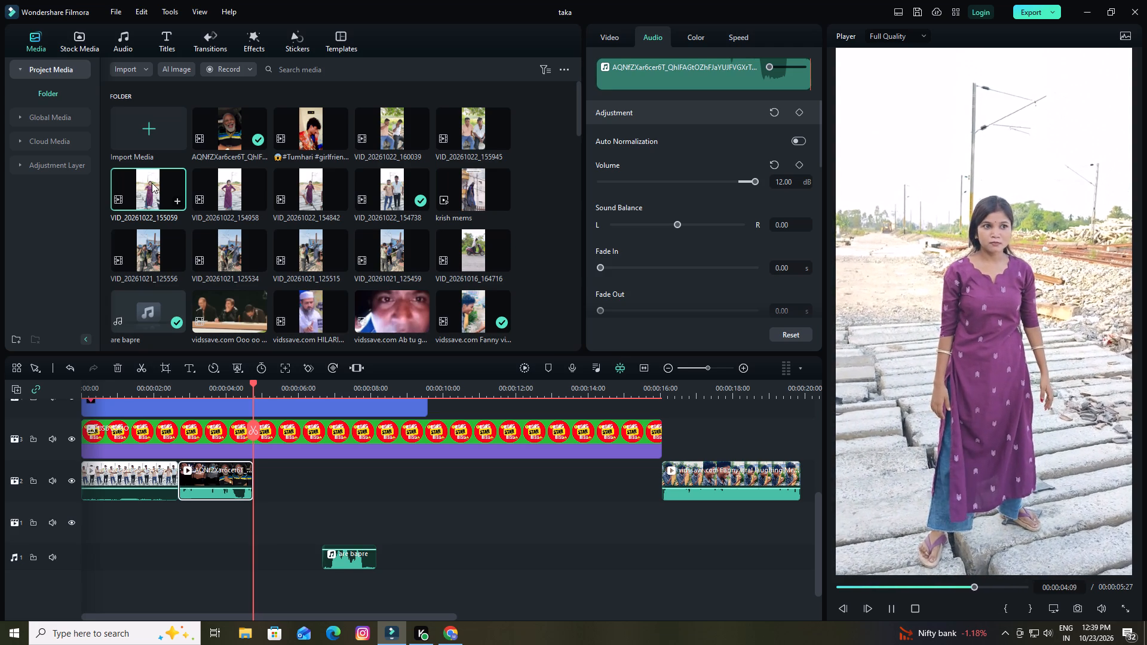
{"action": "key", "text": "space"}
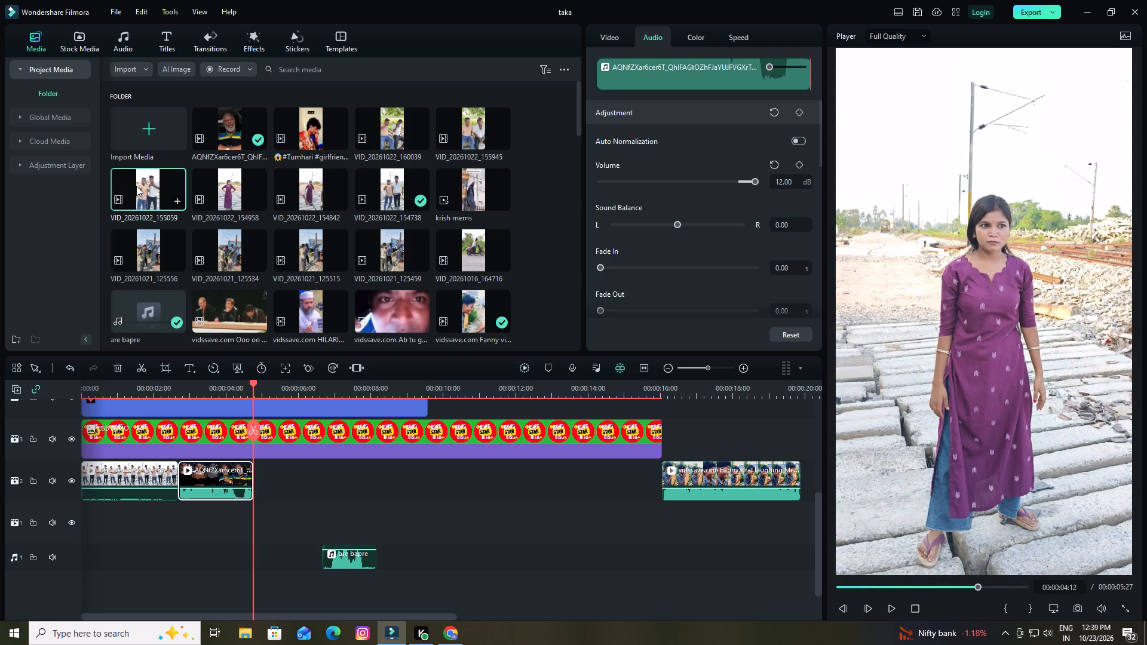
{"action": "left_click", "coordinate": [309, 189]}
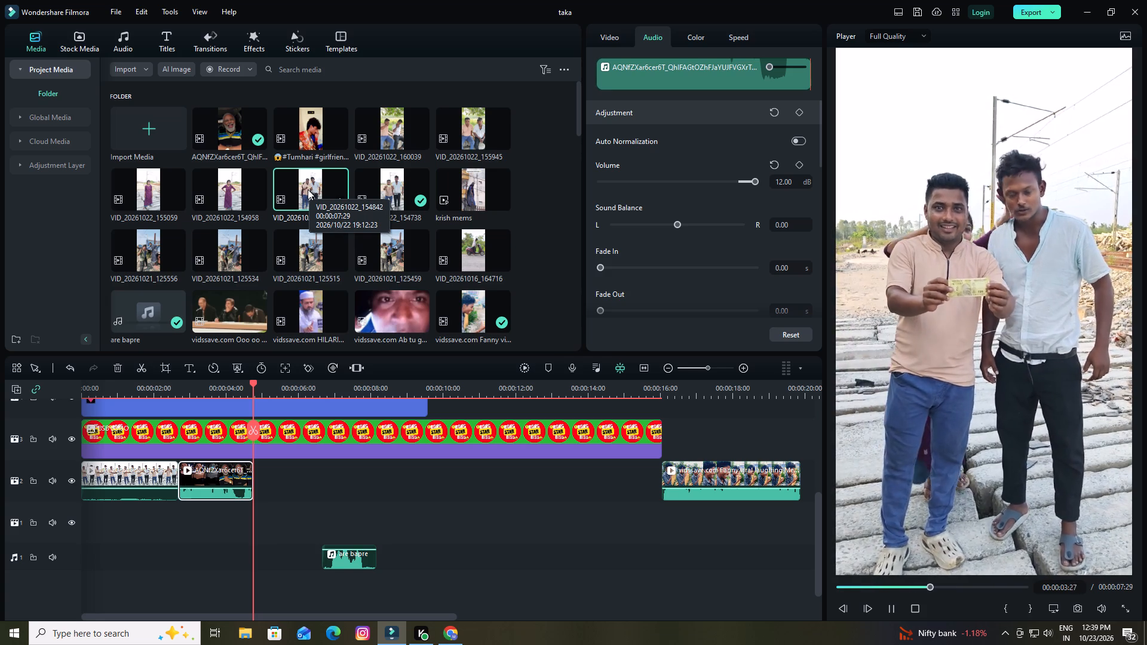
{"action": "key", "text": "space"}
Add VID_20261022_155059 to video track 2 at 00:00:04:45, directly after the AQNfZXar6cer6T clip.
{"action": "left_click_drag", "start_coordinate": [143, 191], "coordinate": [299, 455]}
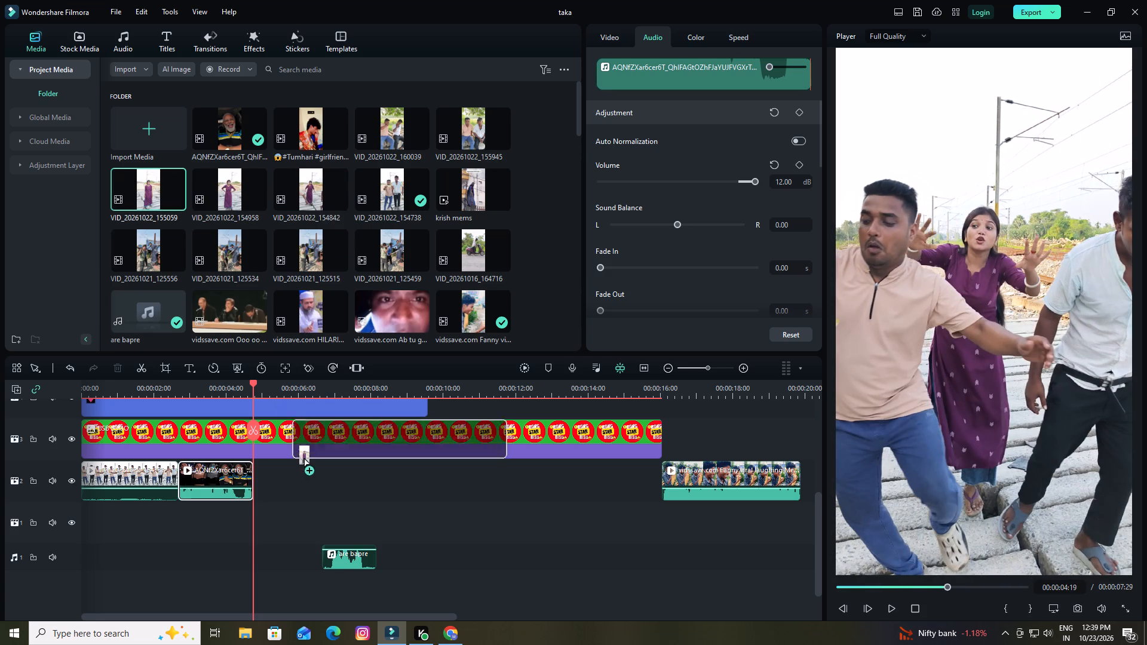
{"action": "left_click_drag", "start_coordinate": [299, 455], "coordinate": [254, 477]}
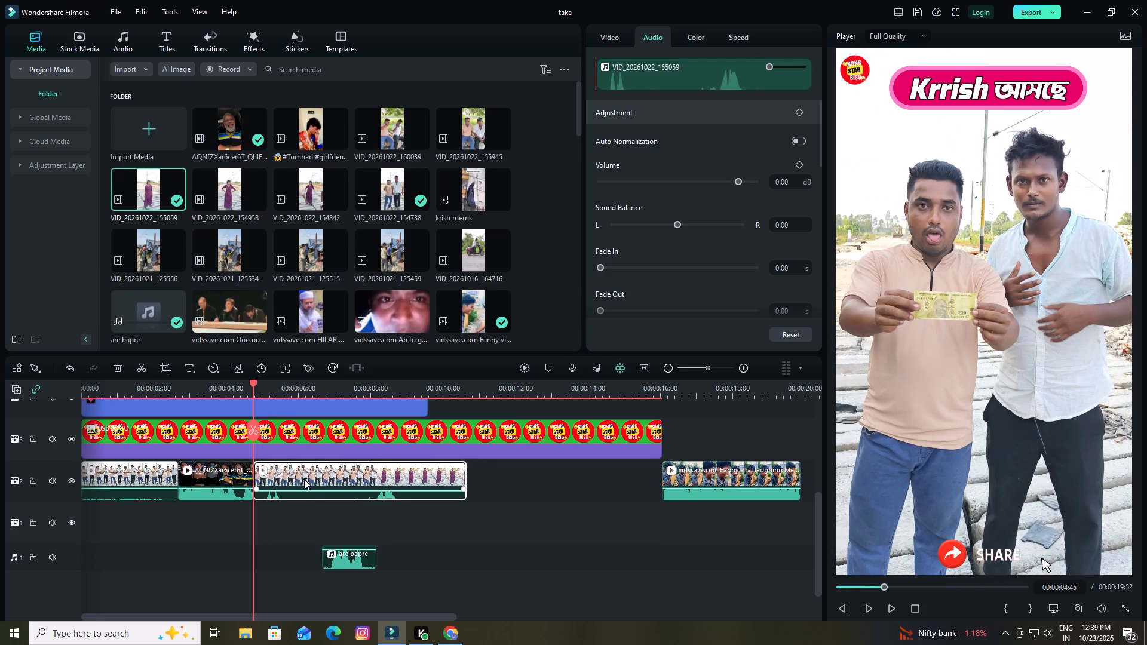
Play the VID_20261022_155059 clip, split it at 00:00:05:58, and delete the part before the split.
{"action": "key", "text": "space"}
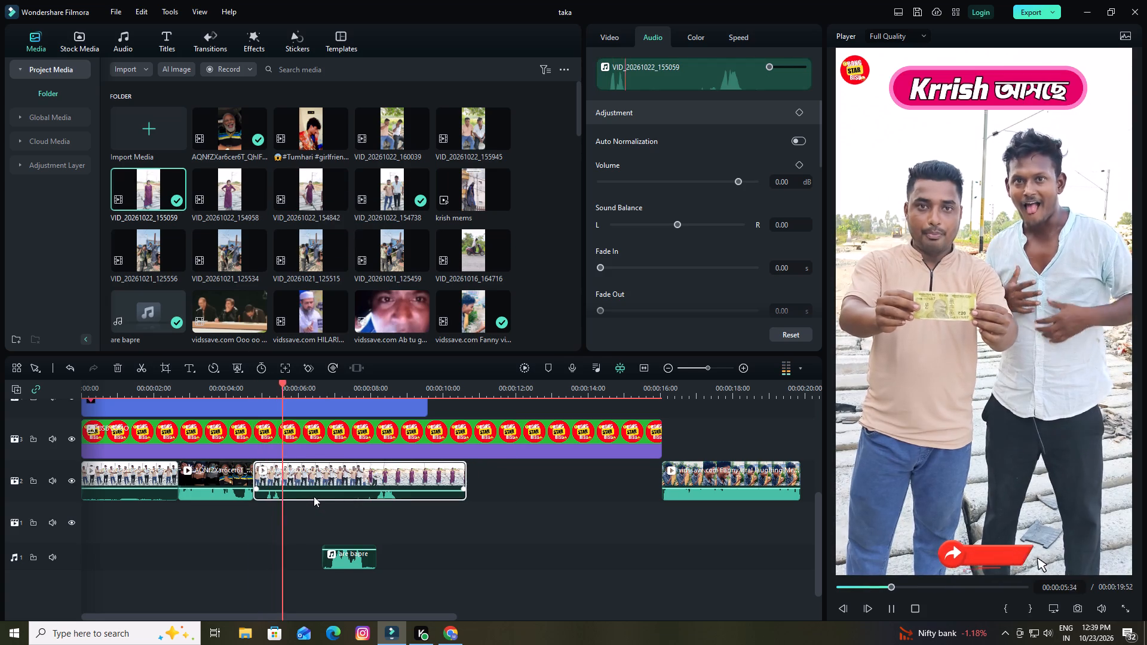
{"action": "key", "text": "space"}
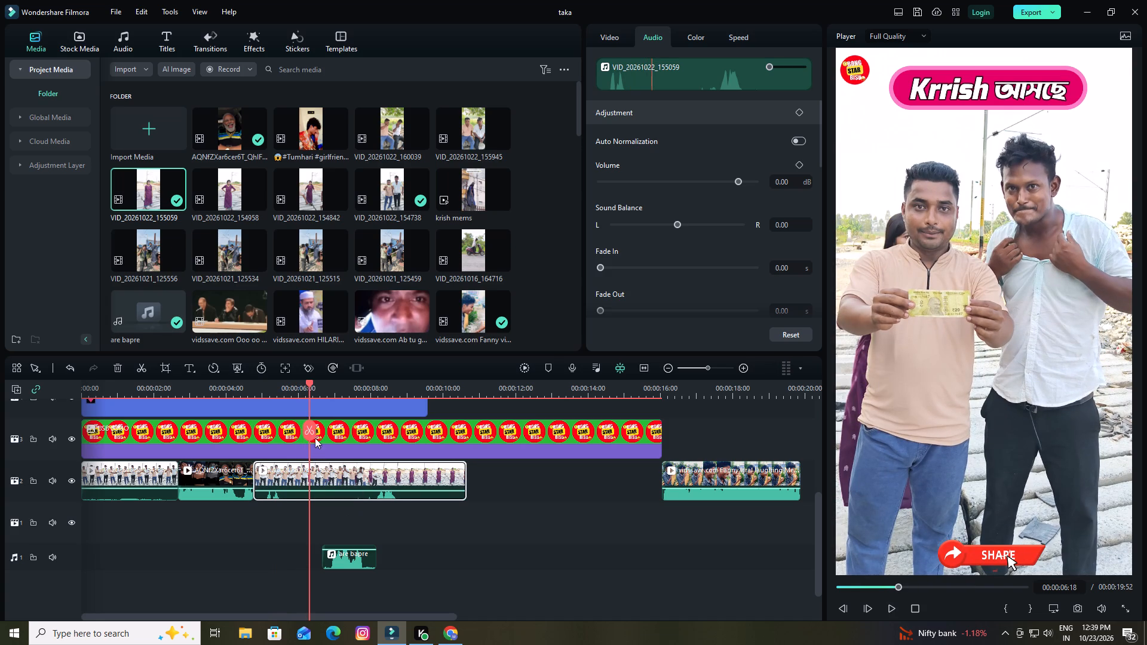
{"action": "left_click_drag", "start_coordinate": [309, 382], "coordinate": [297, 387]}
{"action": "left_click", "coordinate": [318, 489]}
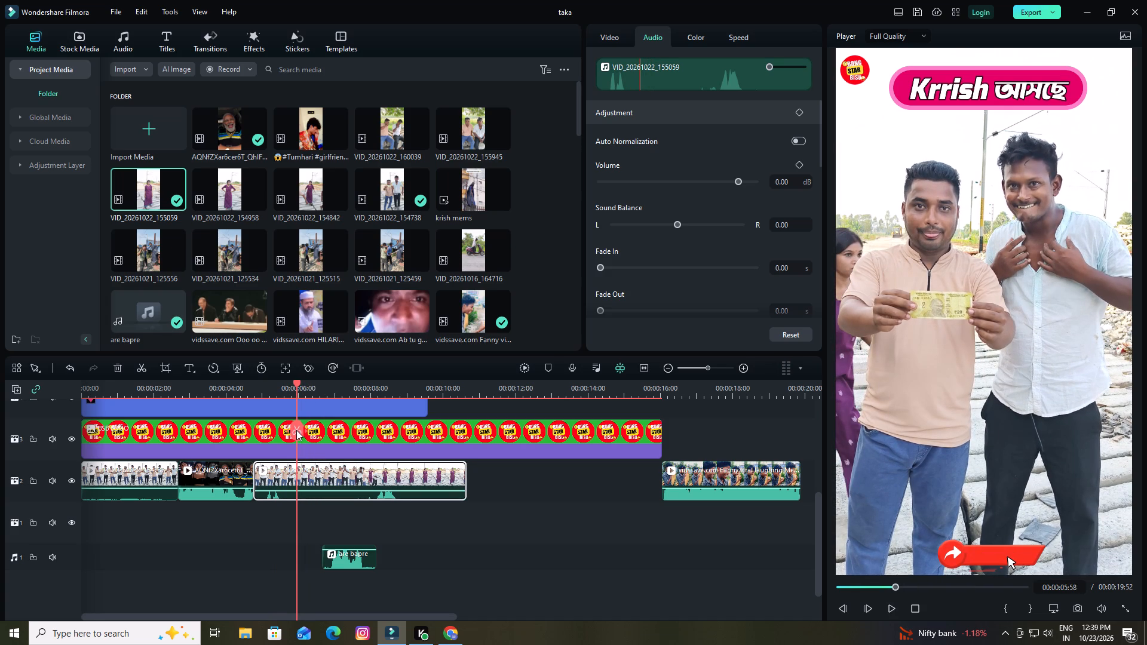
{"action": "left_click", "coordinate": [296, 430]}
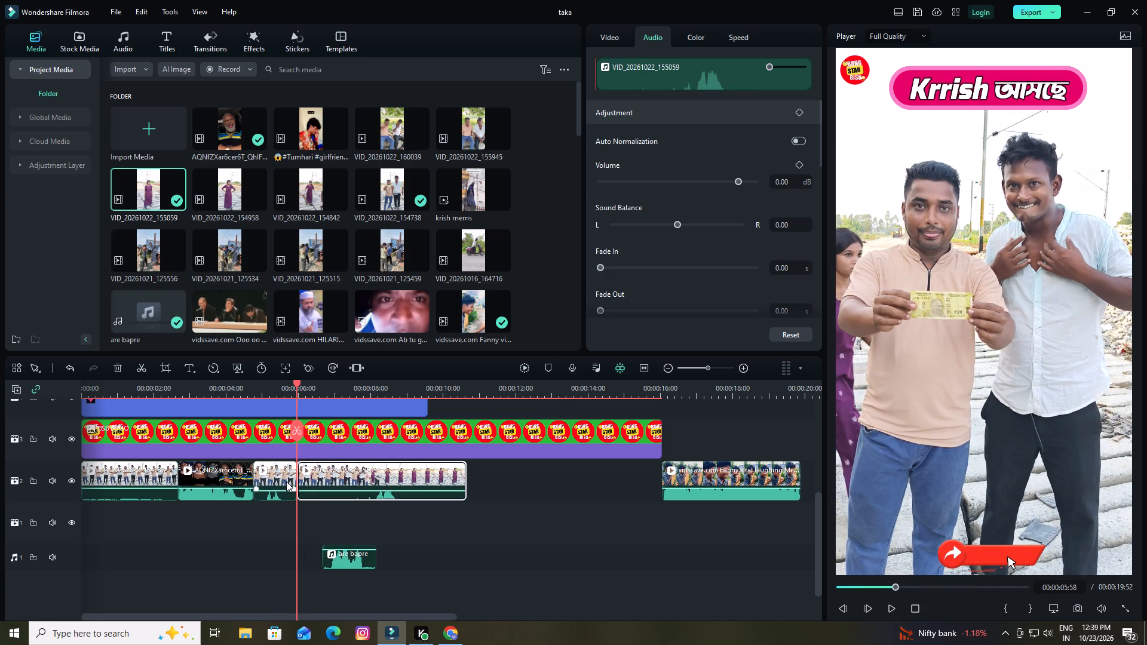
{"action": "left_click", "coordinate": [286, 481]}
{"action": "left_click", "coordinate": [117, 366]}
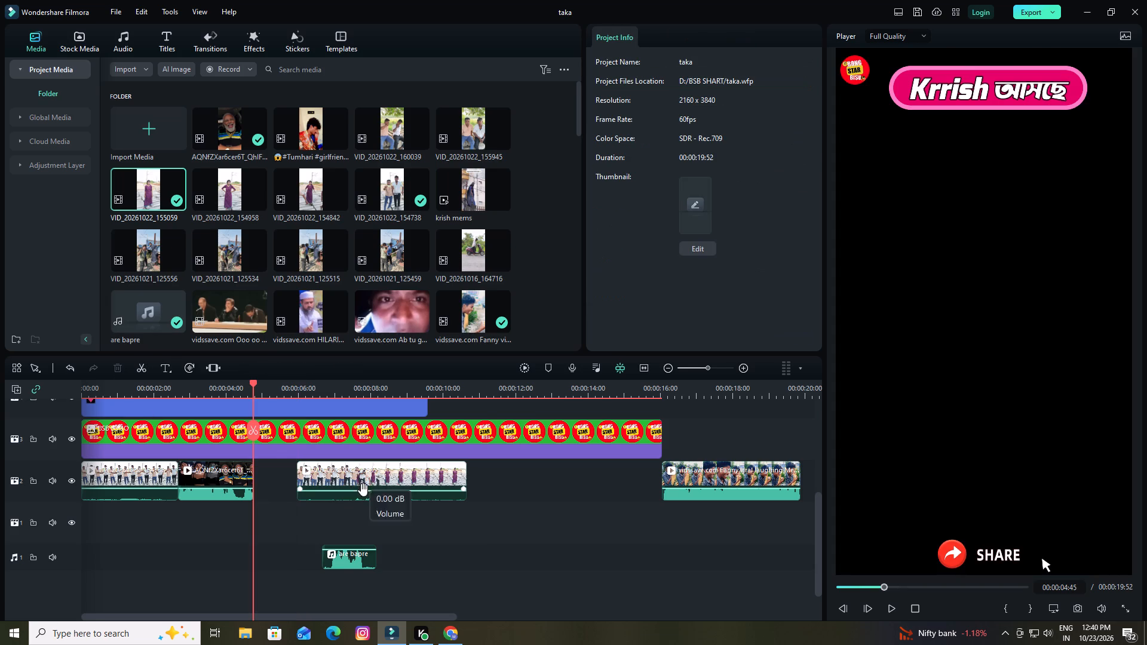
Move the remaining VID_20261022_155059 clip back against the end of the AQNfZXar6cer6T clip.
{"action": "left_click_drag", "start_coordinate": [360, 478], "coordinate": [304, 477]}
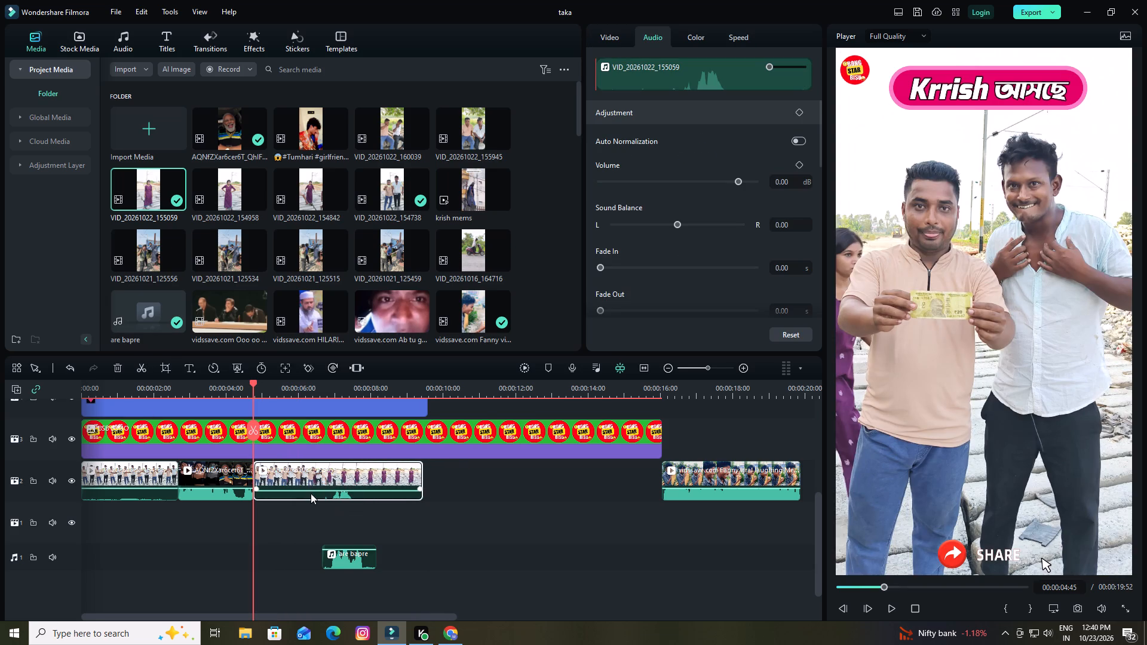
Raise the VID_20261022_155059 clip's volume to 12 dB.
{"action": "left_click_drag", "start_coordinate": [312, 490], "coordinate": [312, 483]}
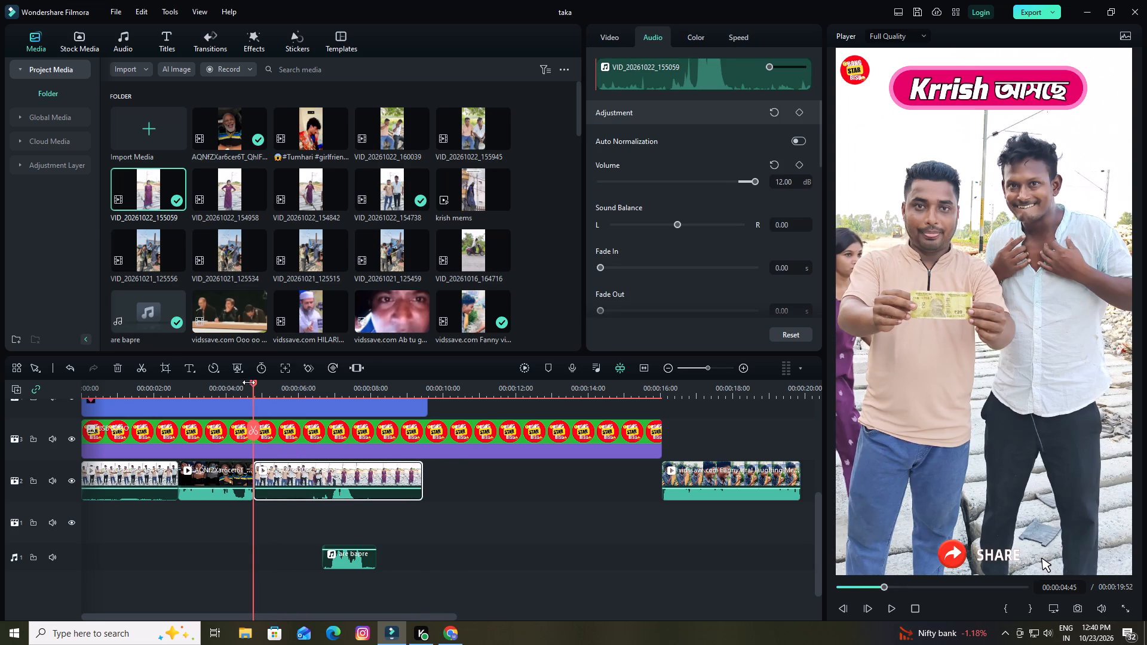
Play the sequence from the timeline start through the VID_20261022_155059 clip to check the cuts and sound.
{"action": "left_click_drag", "start_coordinate": [253, 383], "coordinate": [41, 410]}
{"action": "key", "text": "space"}
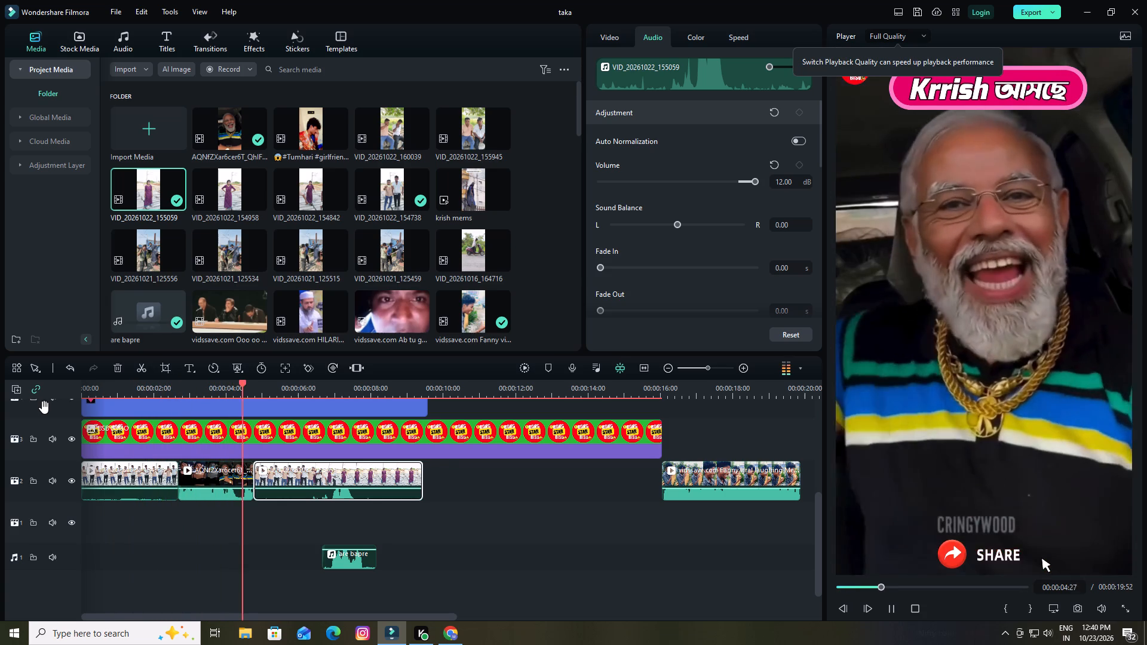
{"action": "key", "text": "space"}
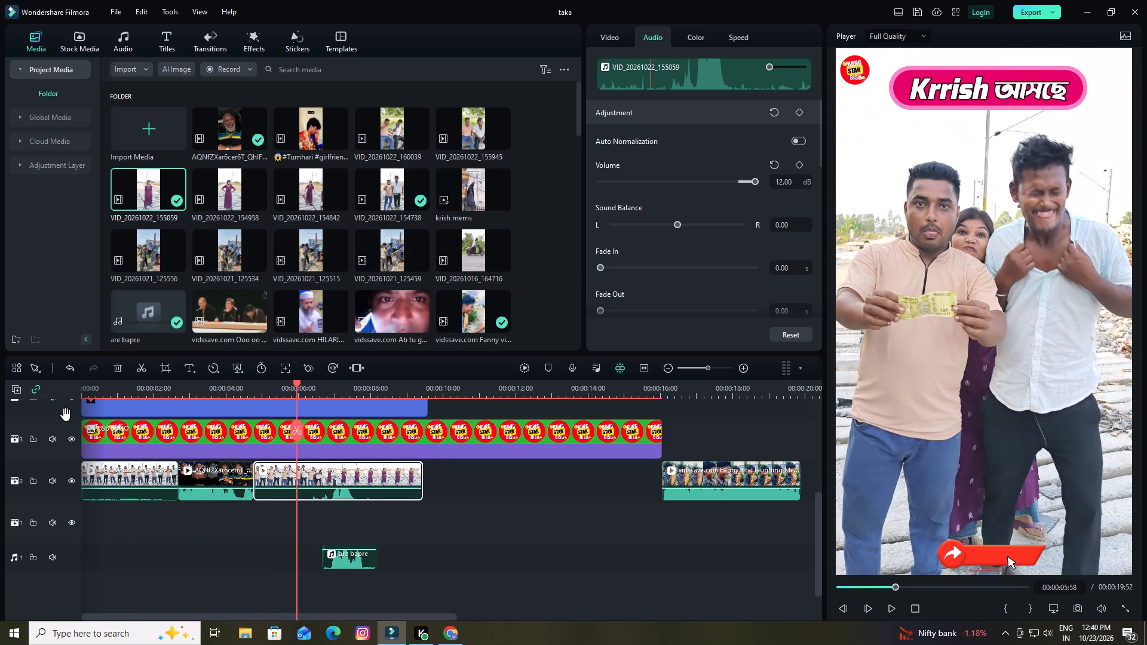
{"action": "key", "text": "space"}
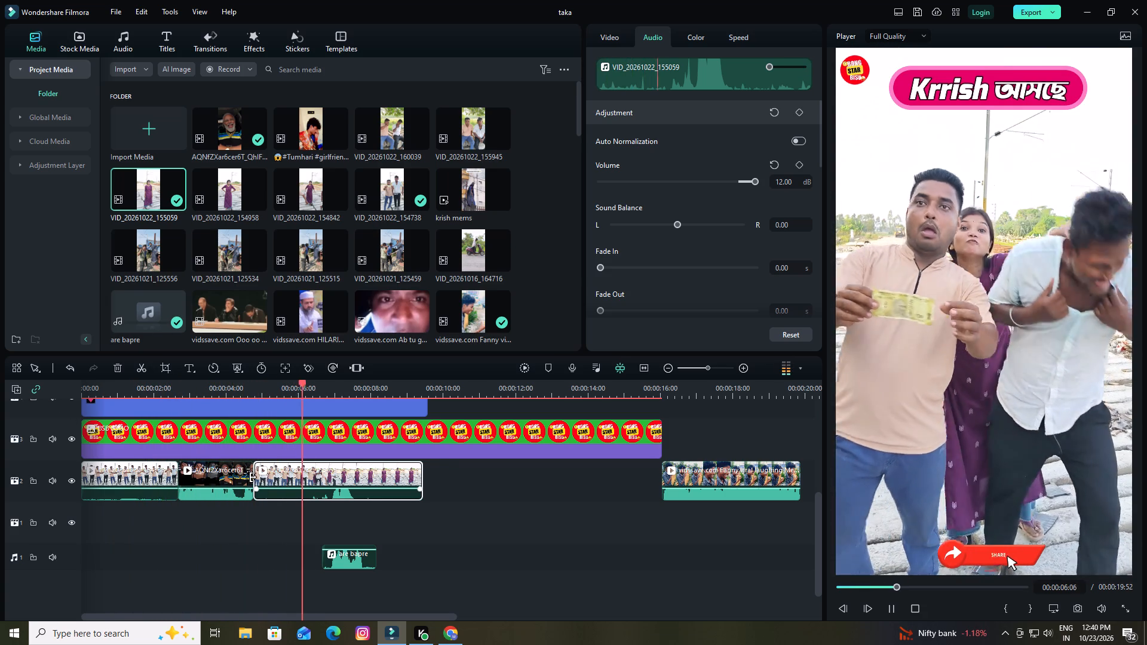
{"action": "key", "text": "space"}
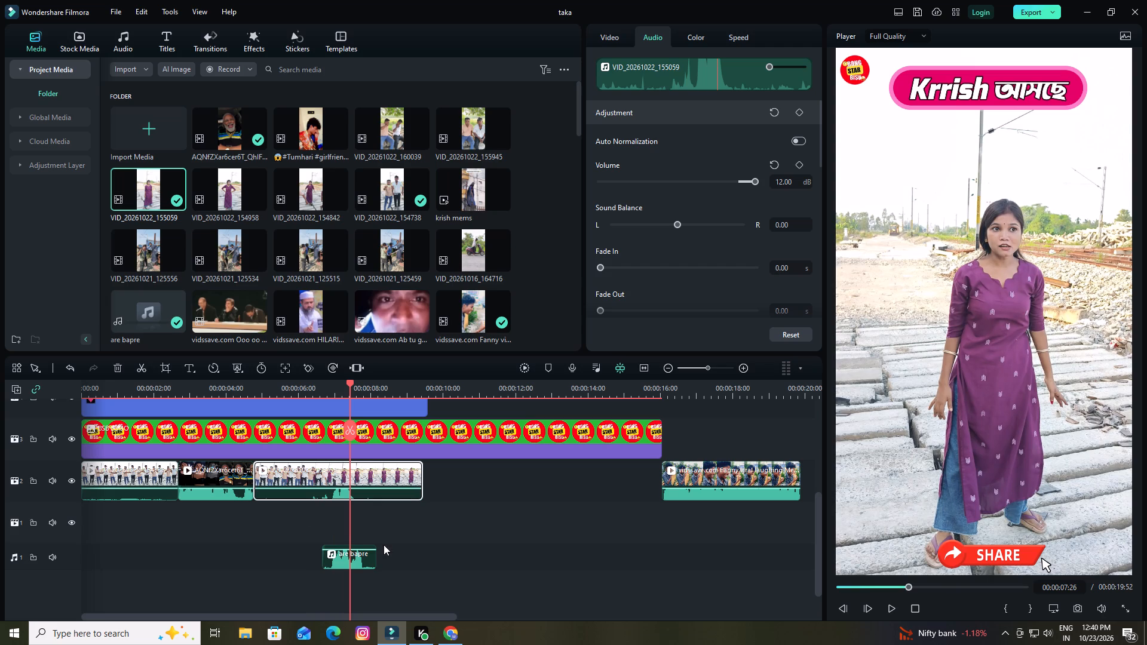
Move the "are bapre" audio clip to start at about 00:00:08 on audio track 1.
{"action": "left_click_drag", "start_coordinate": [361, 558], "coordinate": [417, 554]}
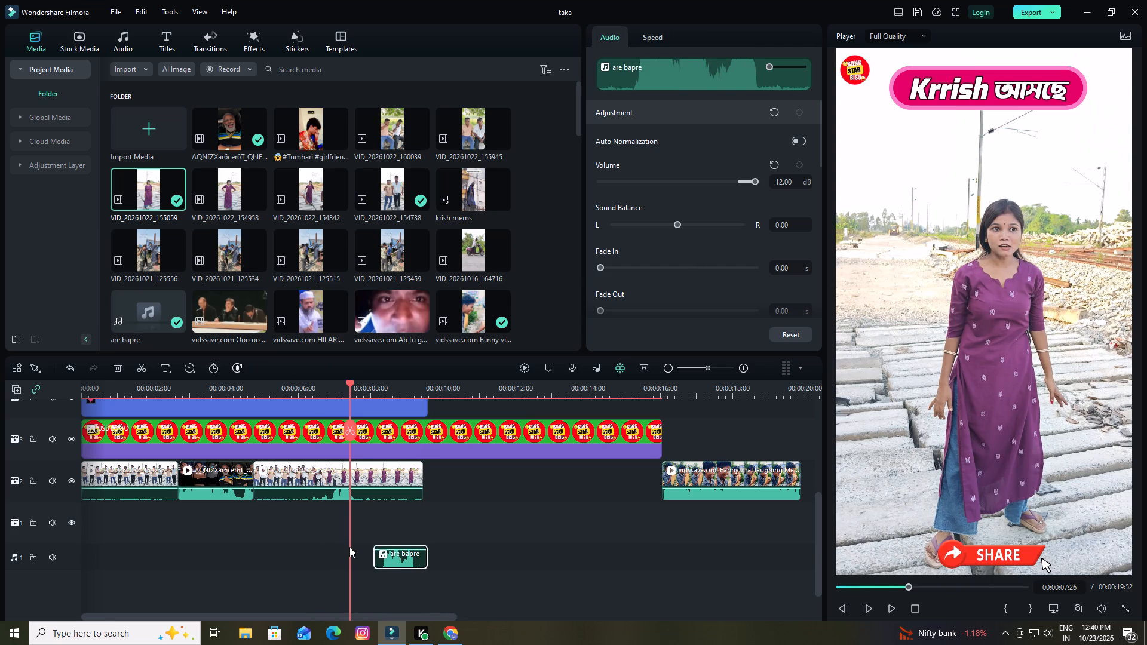
Play the VID_20261022_155059 clip, split it at 00:00:07:40 where the woman stands alone, and delete the rest.
{"action": "left_click_drag", "start_coordinate": [348, 382], "coordinate": [309, 392]}
{"action": "key", "text": "space"}
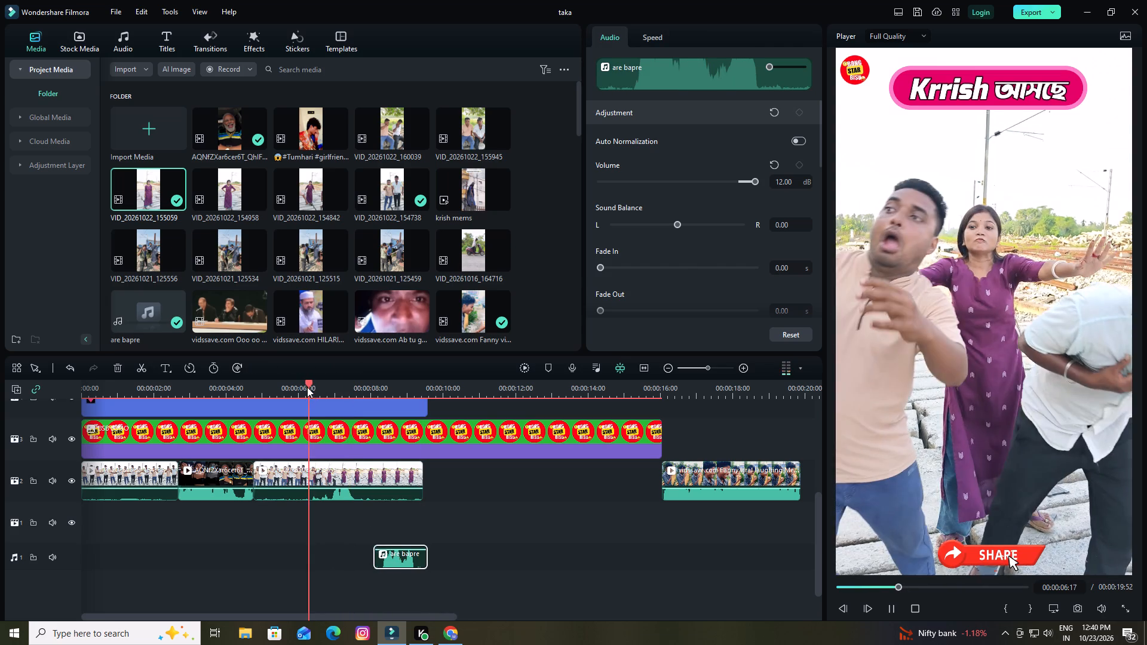
{"action": "key", "text": "space"}
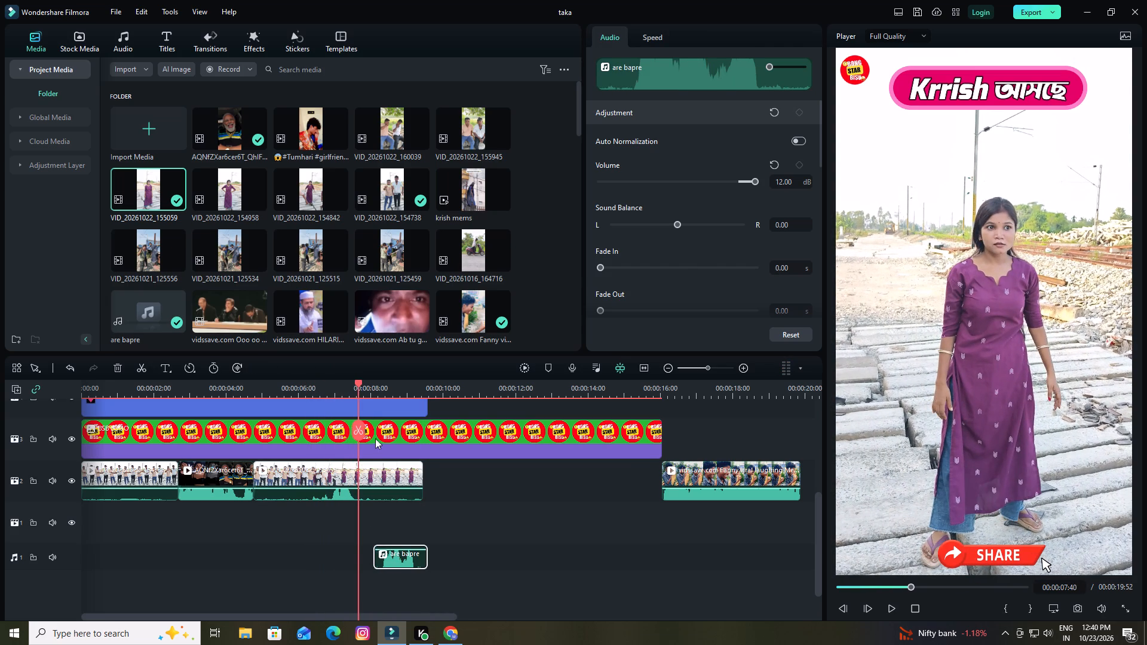
{"action": "left_click", "coordinate": [373, 472]}
{"action": "left_click", "coordinate": [360, 431]}
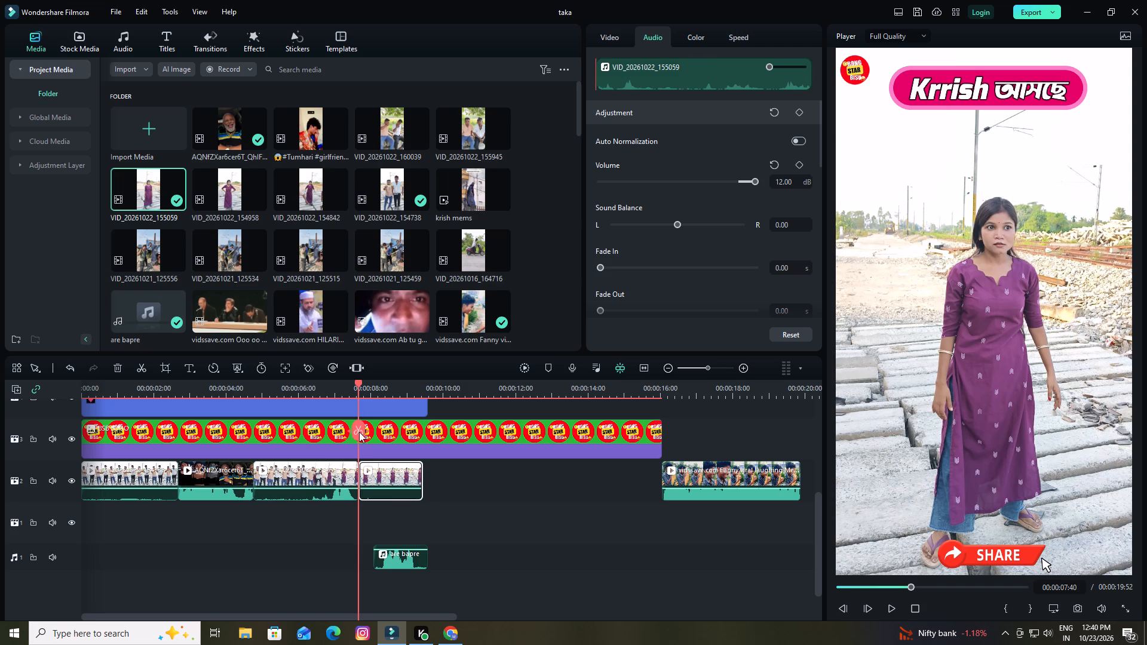
{"action": "left_click", "coordinate": [117, 367]}
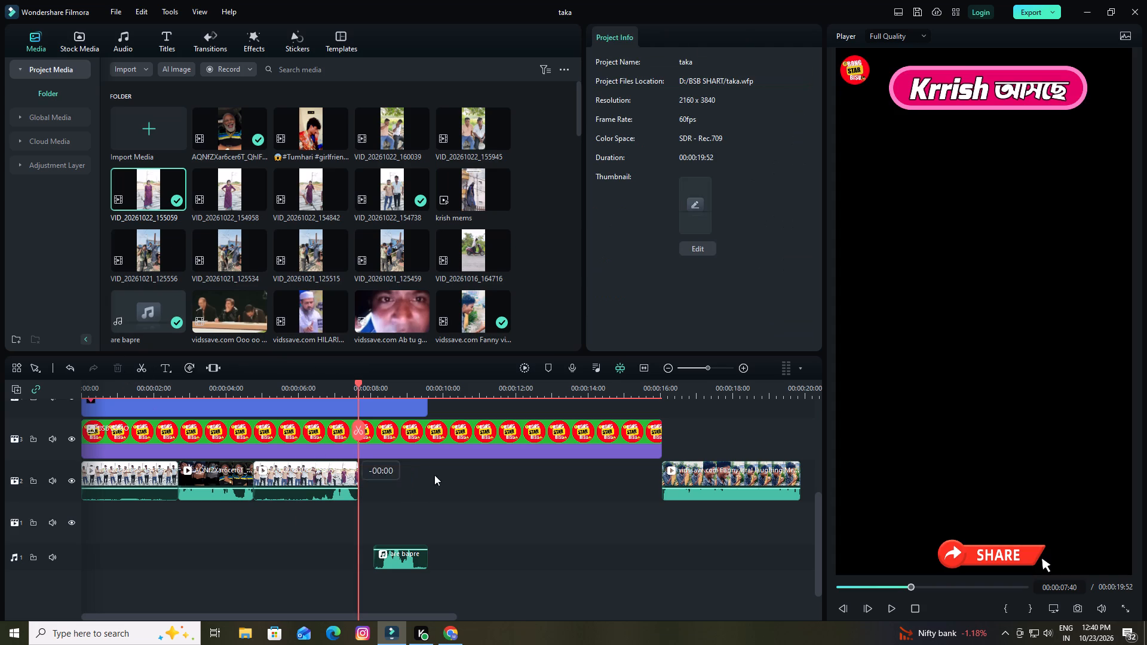
Move the Fanny viral laughing meme clip against the end of the shortened VID_20261022_155059 clip, at 00:00:07:40.
{"action": "left_click_drag", "start_coordinate": [743, 474], "coordinate": [445, 480]}
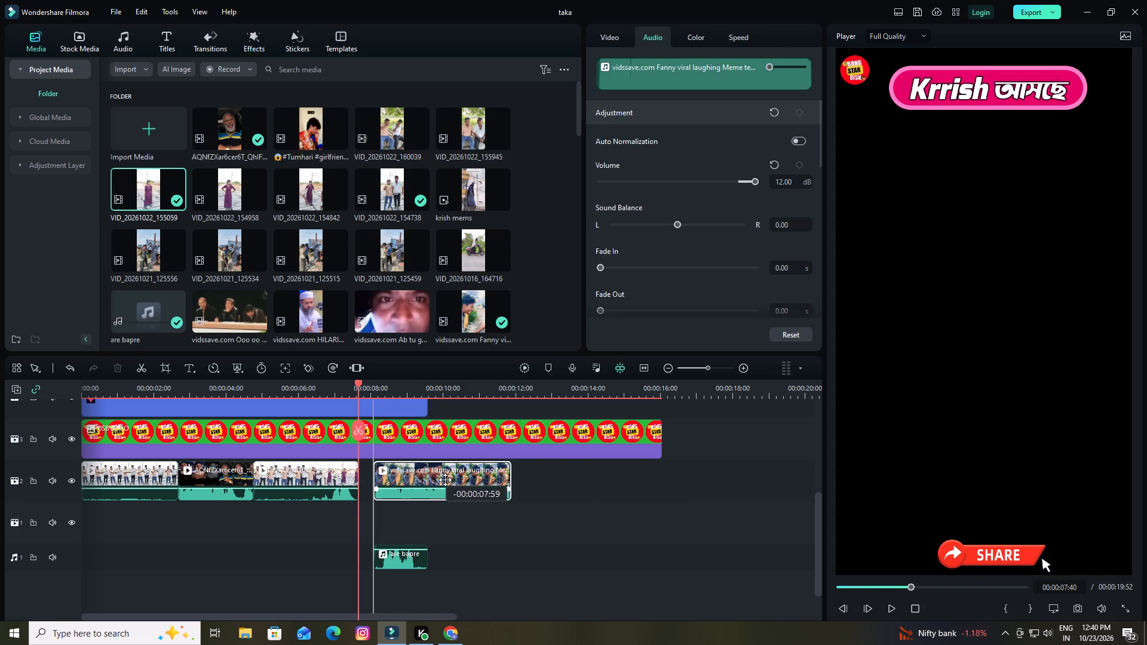
{"action": "left_click_drag", "start_coordinate": [445, 480], "coordinate": [430, 478]}
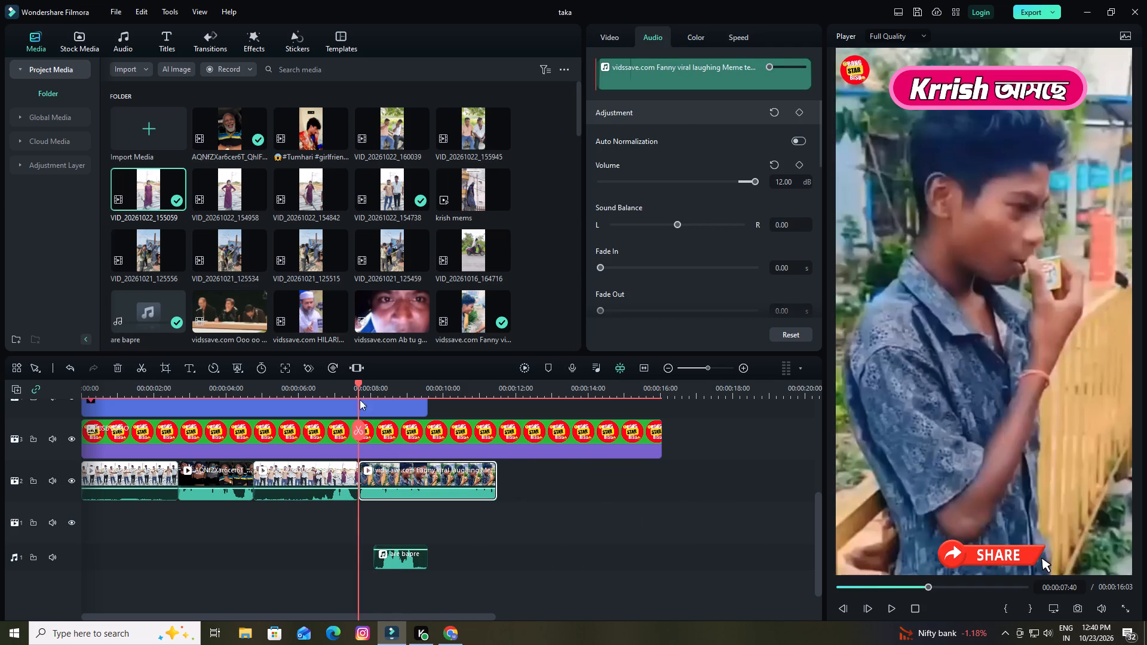
Move the "are bapre" audio clip to start at about 00:00:06:10 under the VID_20261022_155059 clip, and play that section.
{"action": "left_click_drag", "start_coordinate": [356, 383], "coordinate": [284, 401]}
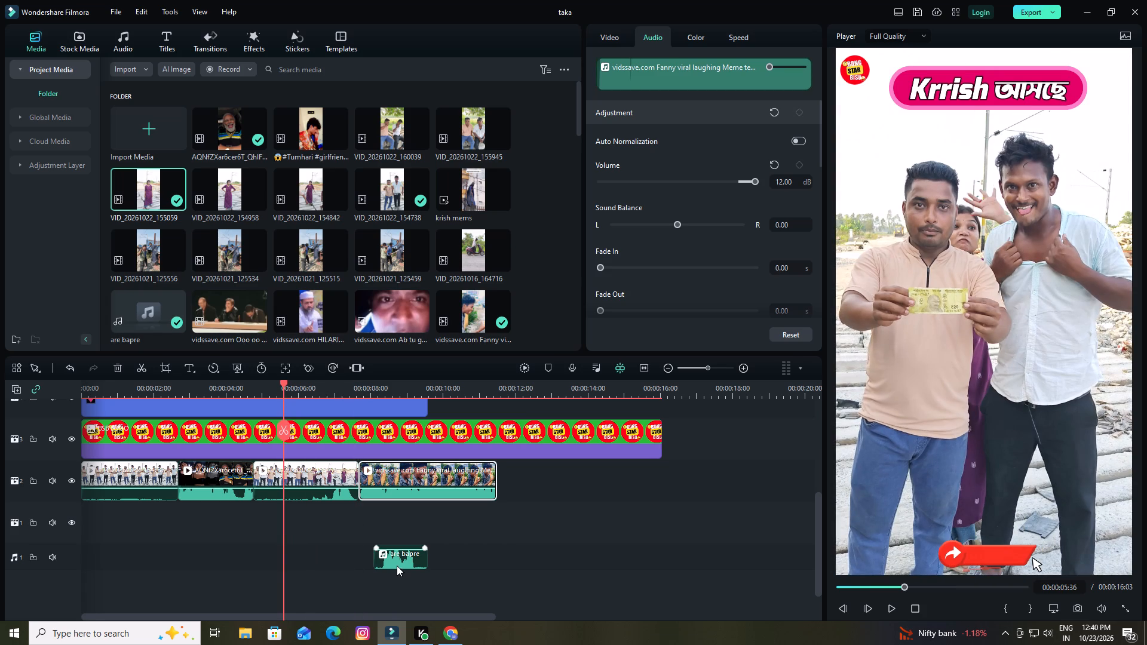
{"action": "left_click_drag", "start_coordinate": [397, 566], "coordinate": [318, 540]}
{"action": "key", "text": "space"}
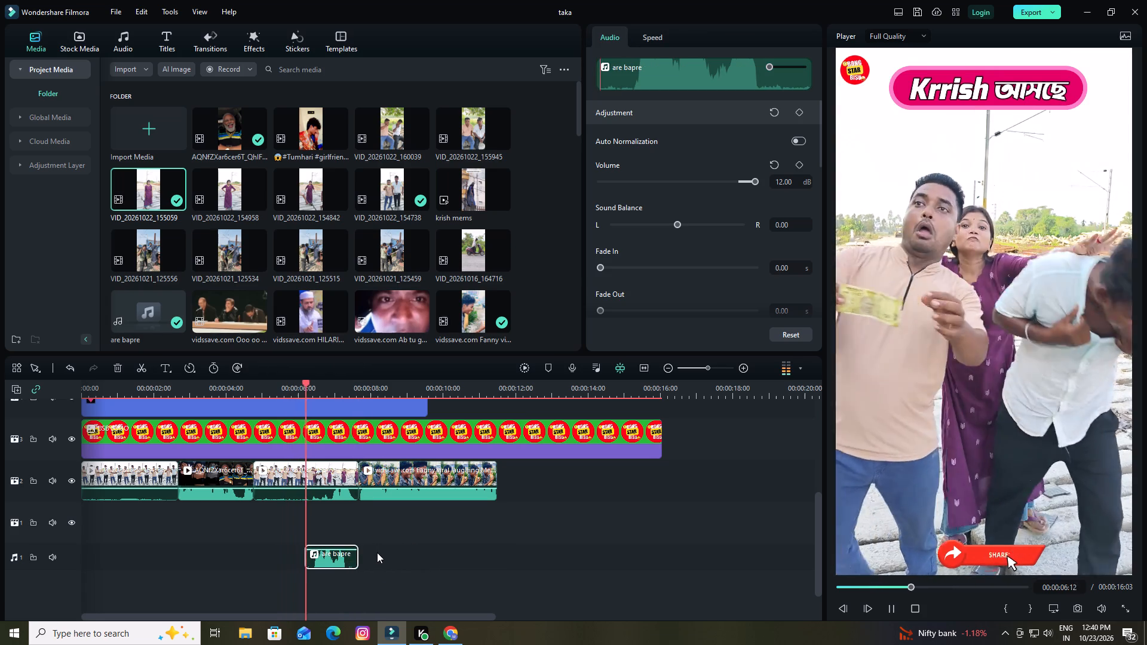
{"action": "key", "text": "space"}
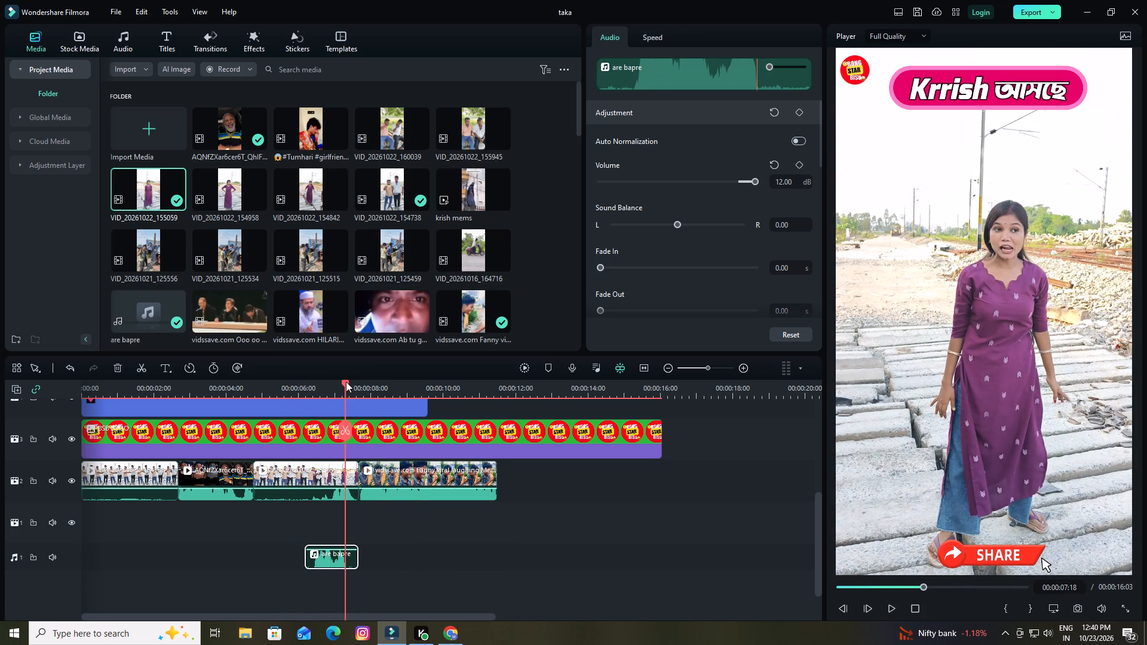
Set the uniform speed of the VID_20261022_155059 clip on video track 2 to 1.45.
{"action": "left_click_drag", "start_coordinate": [346, 382], "coordinate": [295, 399]}
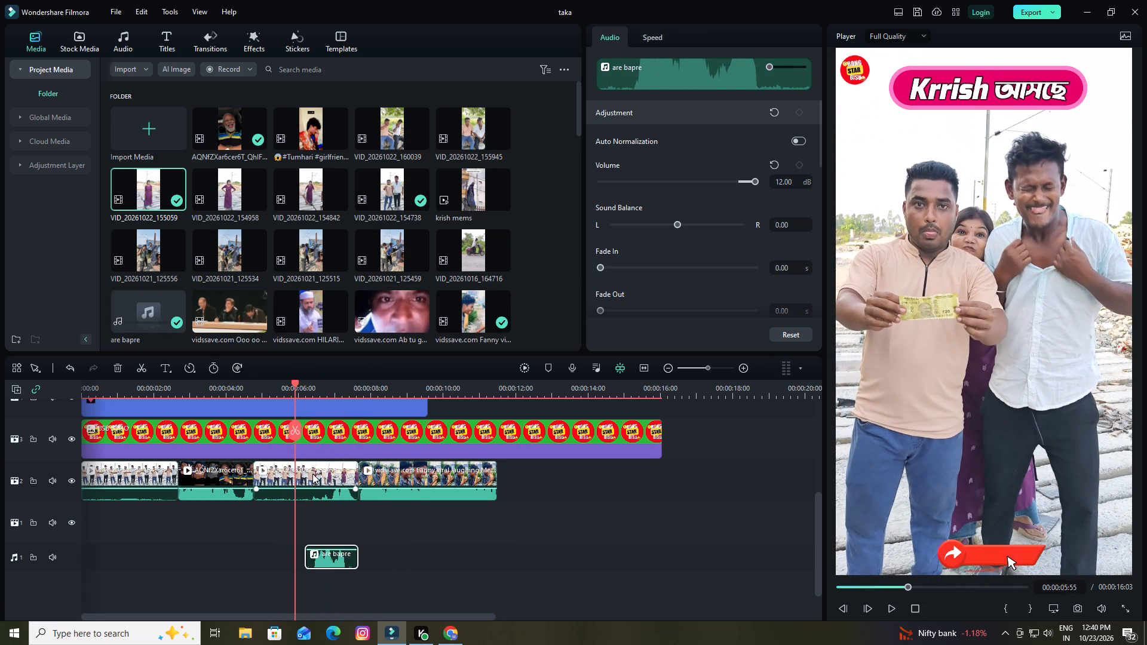
{"action": "double_click", "coordinate": [312, 474]}
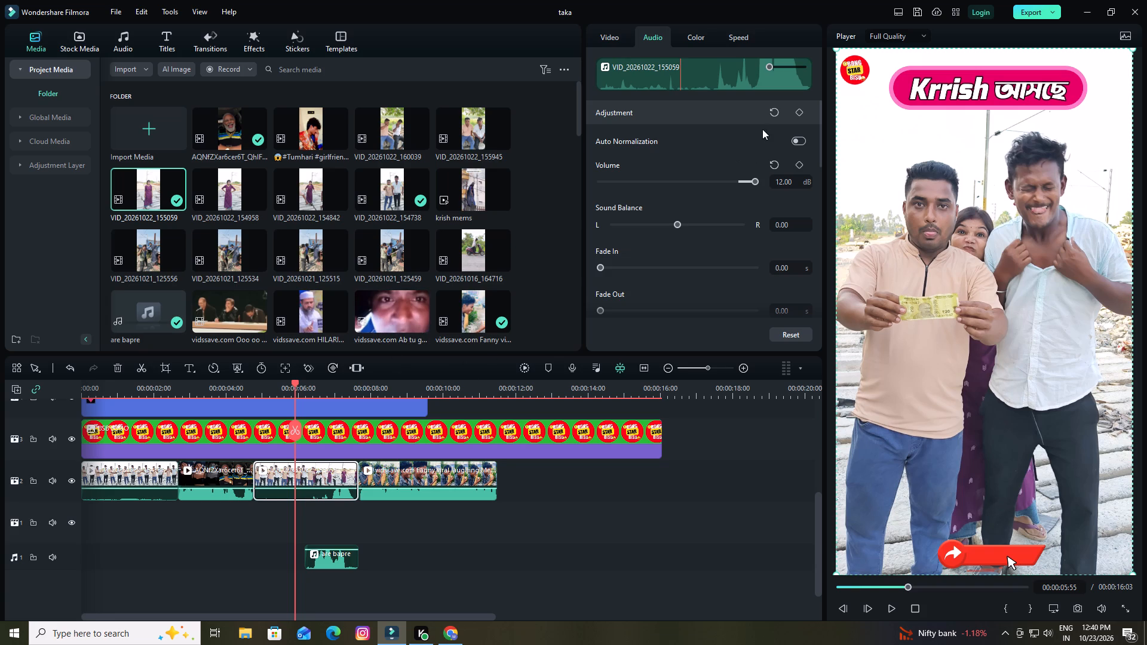
{"action": "left_click", "coordinate": [733, 35]}
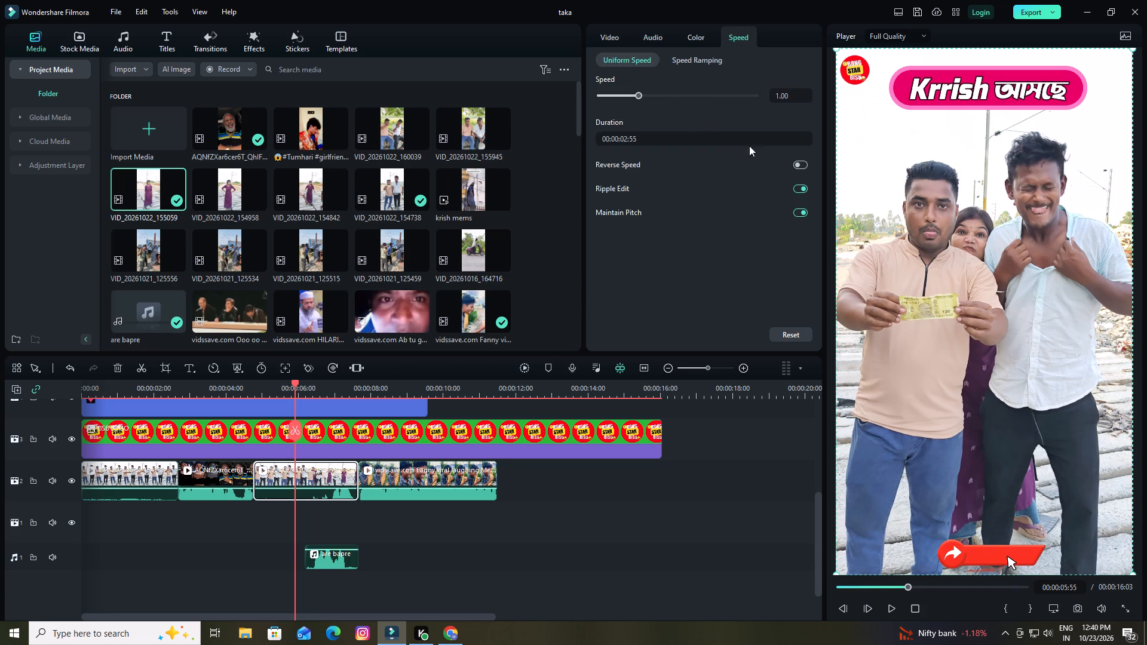
{"action": "left_click", "coordinate": [801, 97]}
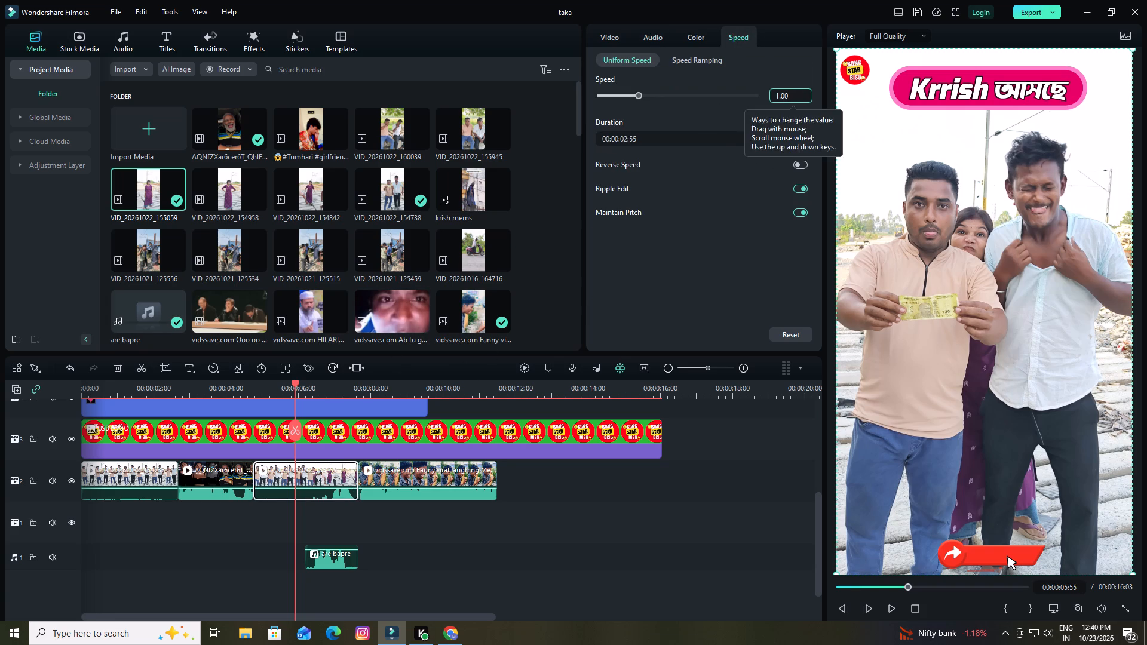
{"action": "key", "text": "BackSpace"}
{"action": "key", "text": "BackSpace"}
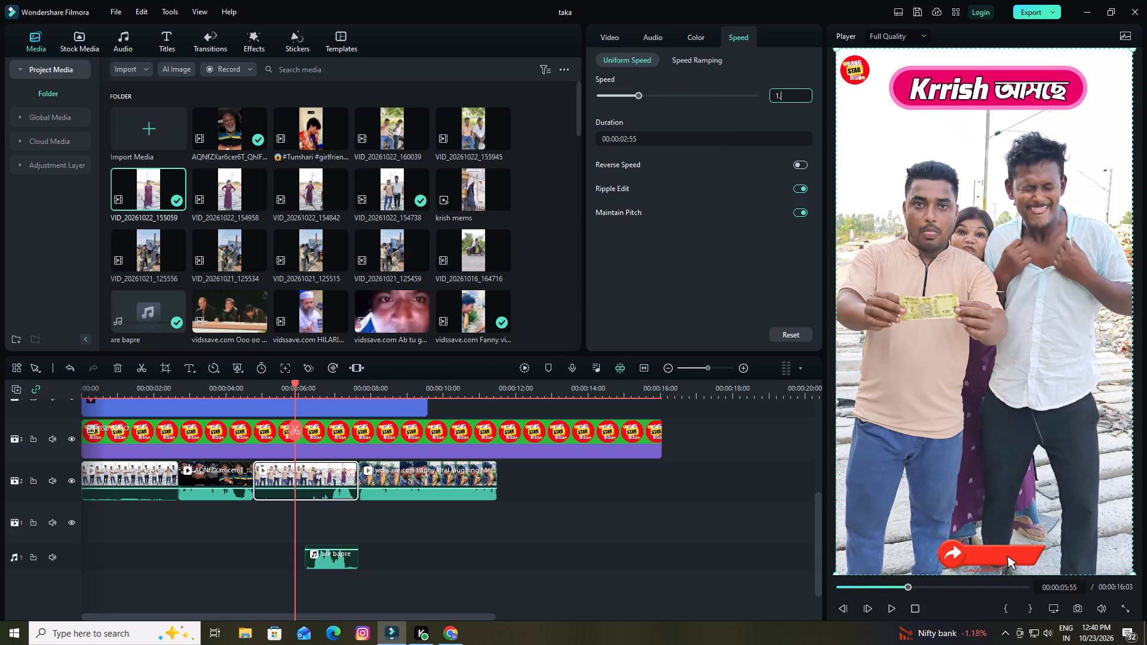
{"action": "key", "text": "4"}
{"action": "key", "text": "5"}
{"action": "left_click", "coordinate": [651, 569]}
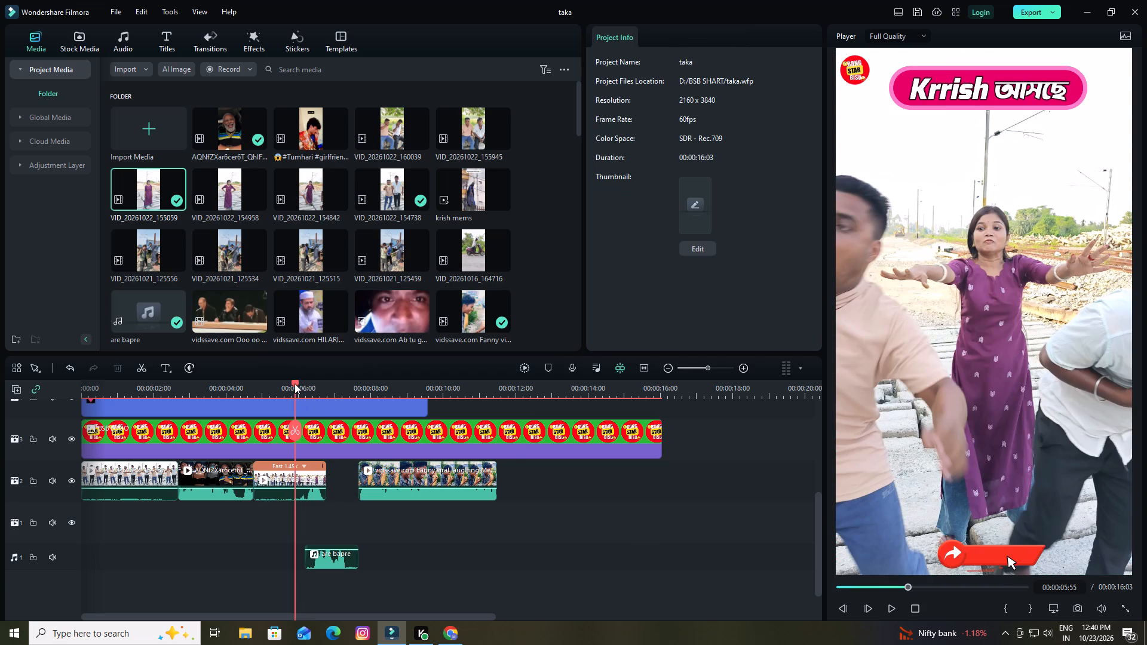
Play the sped-up VID_20261022_155059 clip and split it at 00:00:06:09, where the woman is left alone.
{"action": "left_click_drag", "start_coordinate": [295, 383], "coordinate": [192, 392]}
{"action": "key", "text": "space"}
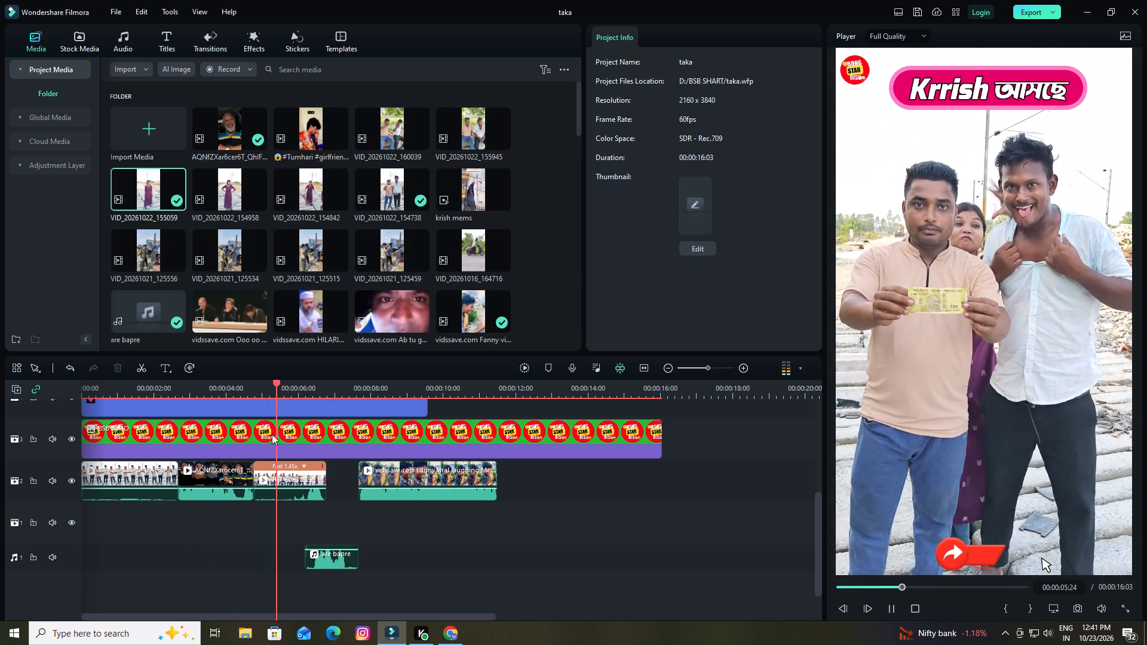
{"action": "key", "text": "space"}
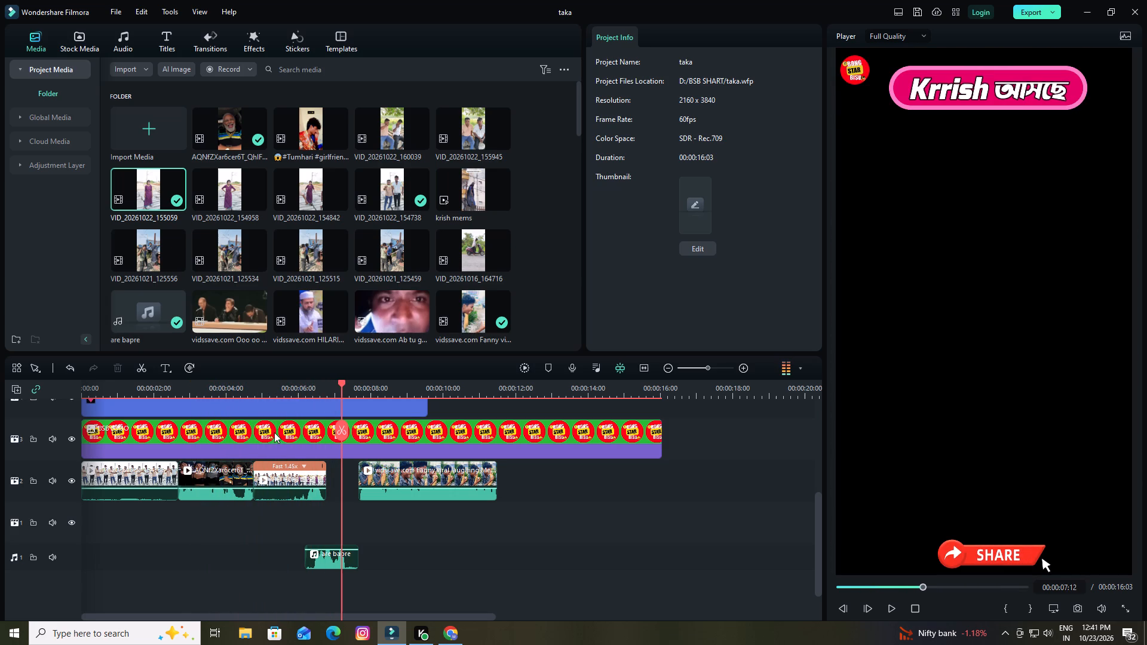
{"action": "left_click_drag", "start_coordinate": [342, 383], "coordinate": [250, 391]}
{"action": "key", "text": "space"}
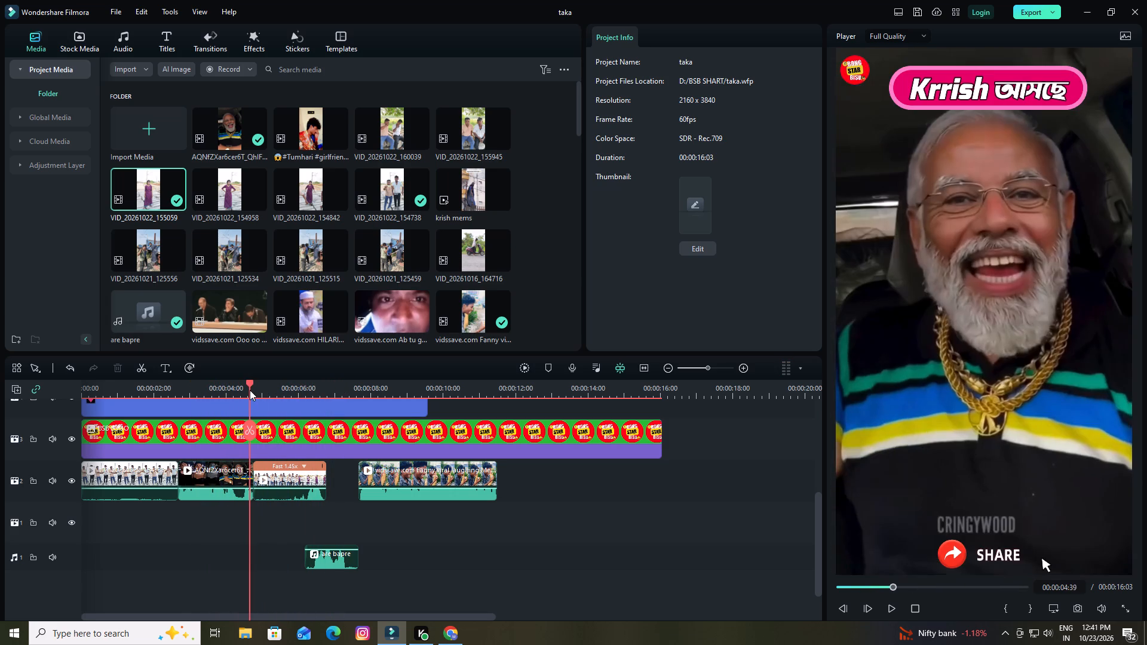
{"action": "key", "text": "space"}
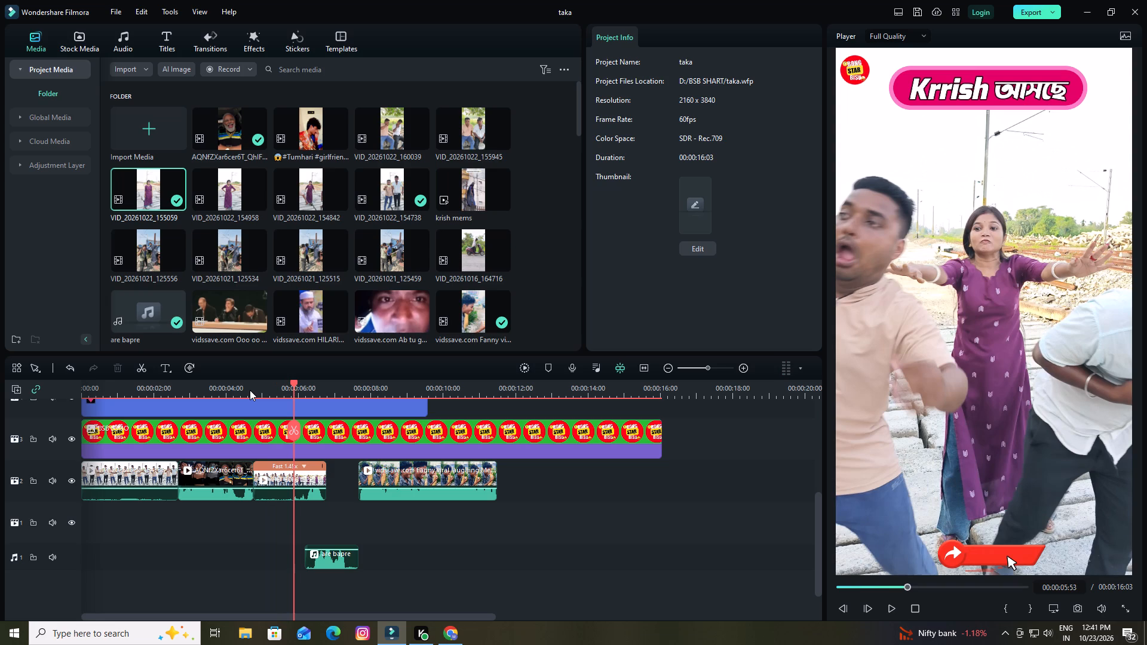
{"action": "key", "text": "space"}
{"action": "key", "text": "space"}
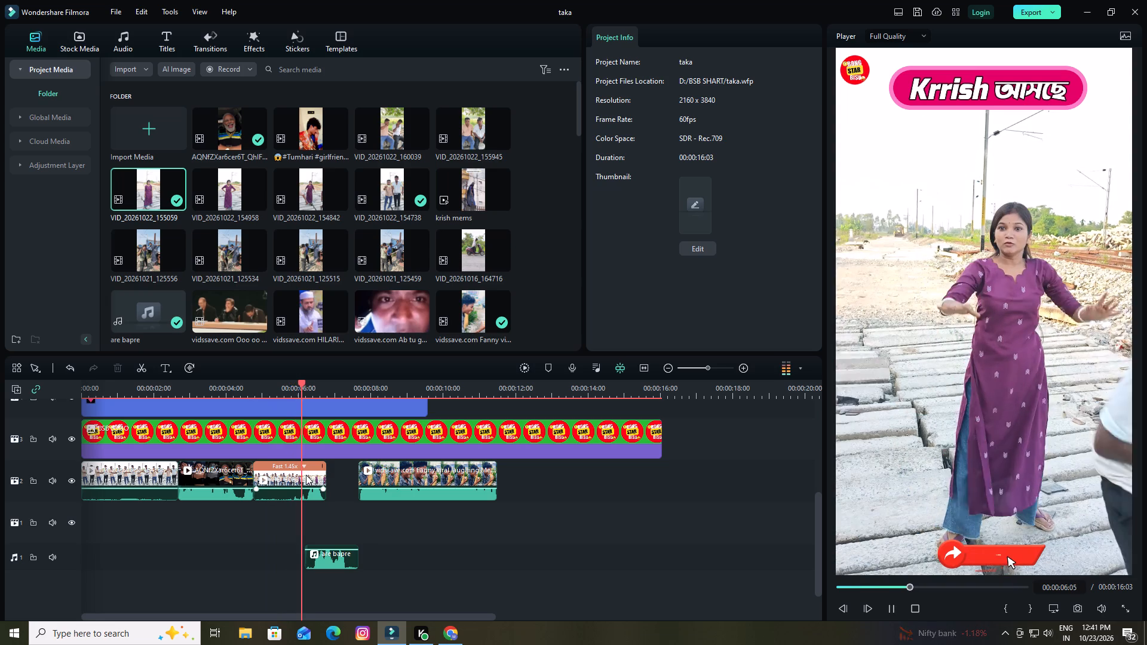
{"action": "left_click", "coordinate": [305, 471]}
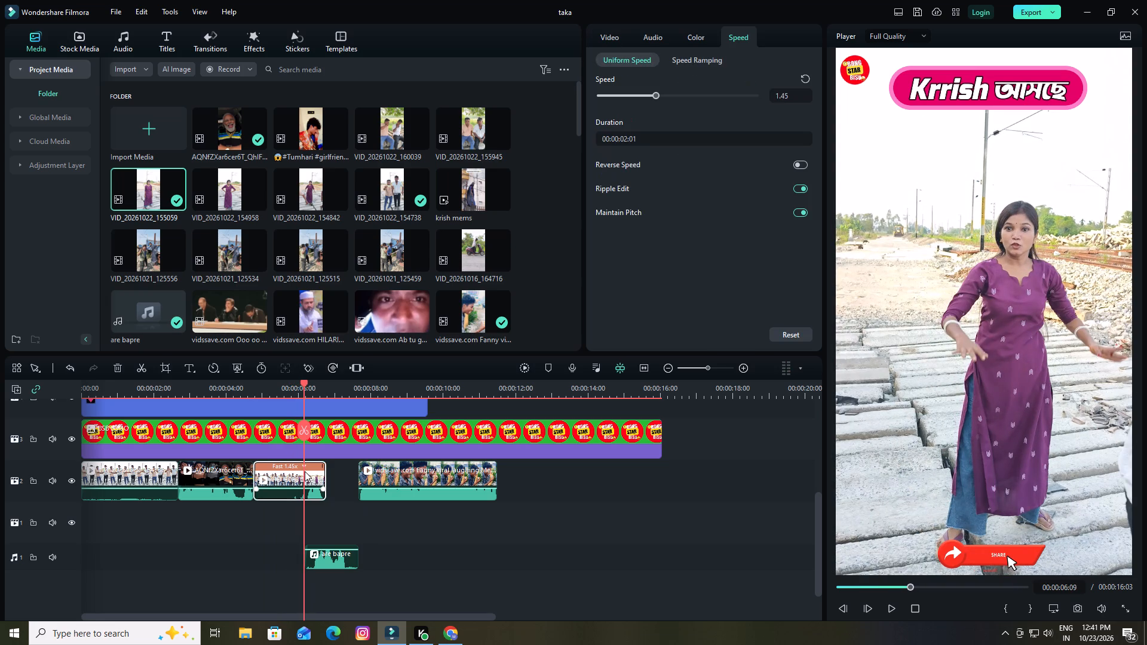
{"action": "left_click", "coordinate": [303, 426]}
Set the uniform speed of the short VID_20261022_155059 piece after the split to 1.10.
{"action": "double_click", "coordinate": [314, 475]}
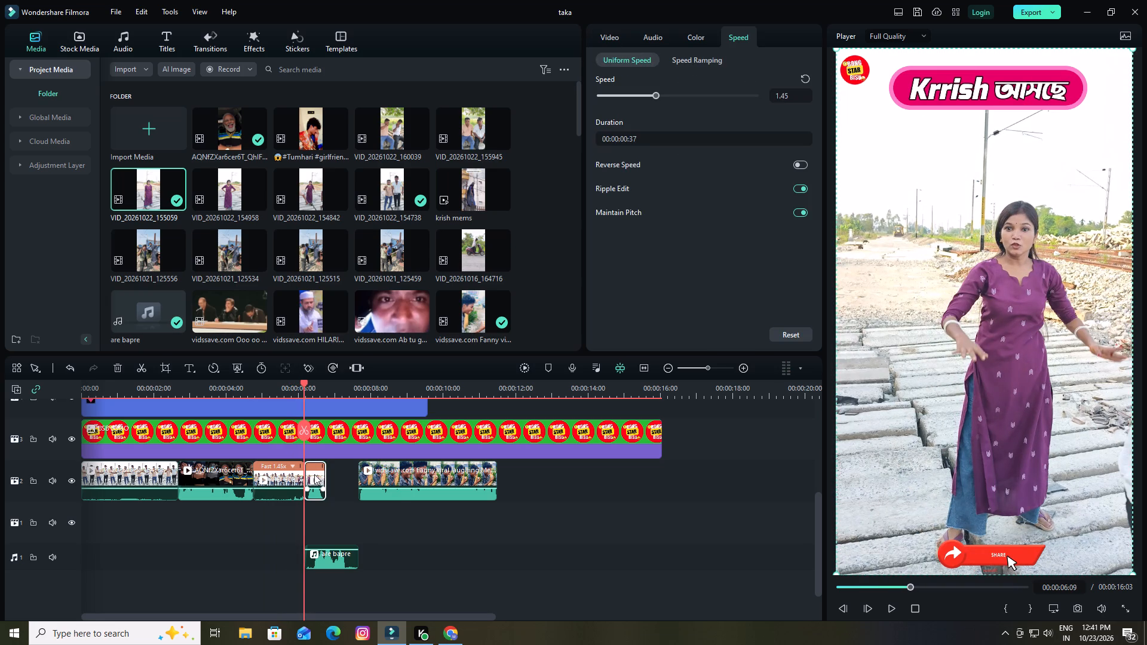
{"action": "left_click", "coordinate": [795, 96]}
{"action": "key", "text": "BackSpace"}
{"action": "key", "text": "BackSpace"}
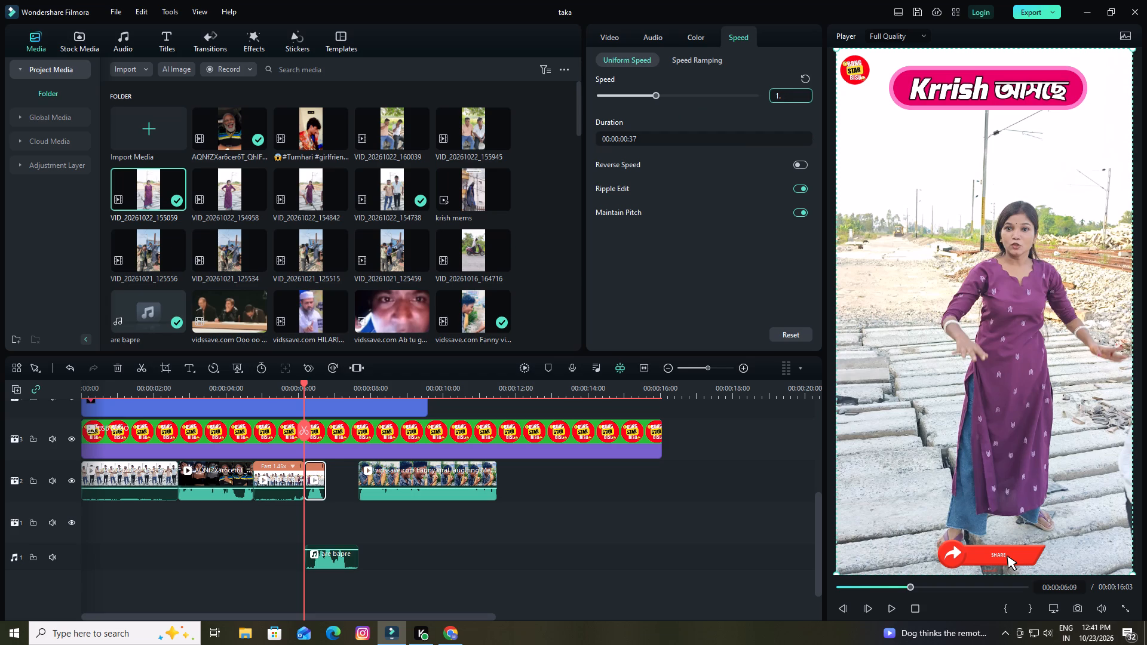
{"action": "type", "text": "10"}
{"action": "left_click", "coordinate": [603, 518]}
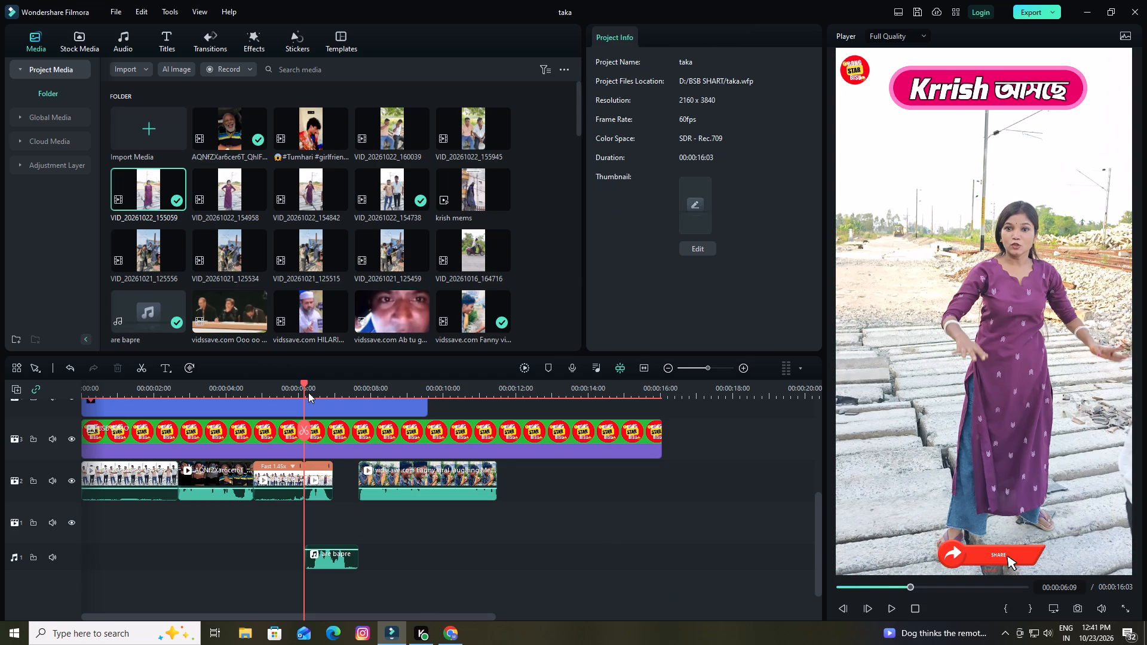
Shift the "are bapre" audio clip earlier in stages, checking playback, until it starts at about 00:00:05:00.
{"action": "left_click_drag", "start_coordinate": [305, 383], "coordinate": [292, 383]}
{"action": "left_click_drag", "start_coordinate": [330, 561], "coordinate": [303, 553]}
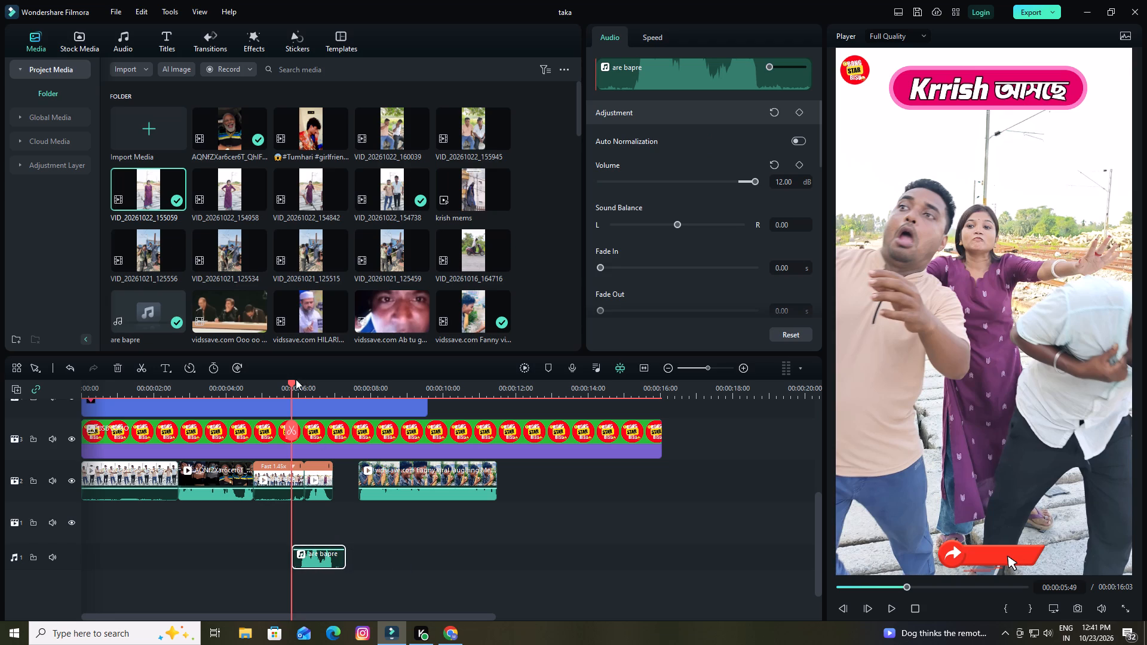
{"action": "left_click_drag", "start_coordinate": [289, 382], "coordinate": [280, 384]}
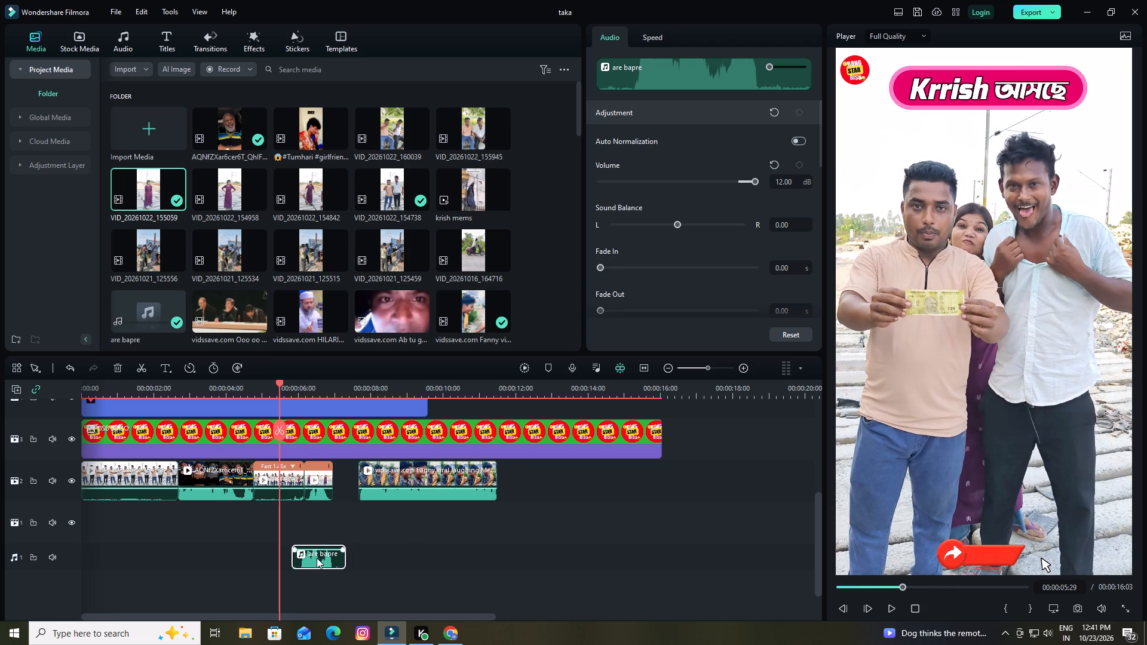
{"action": "left_click_drag", "start_coordinate": [317, 560], "coordinate": [298, 555]}
{"action": "key", "text": "space"}
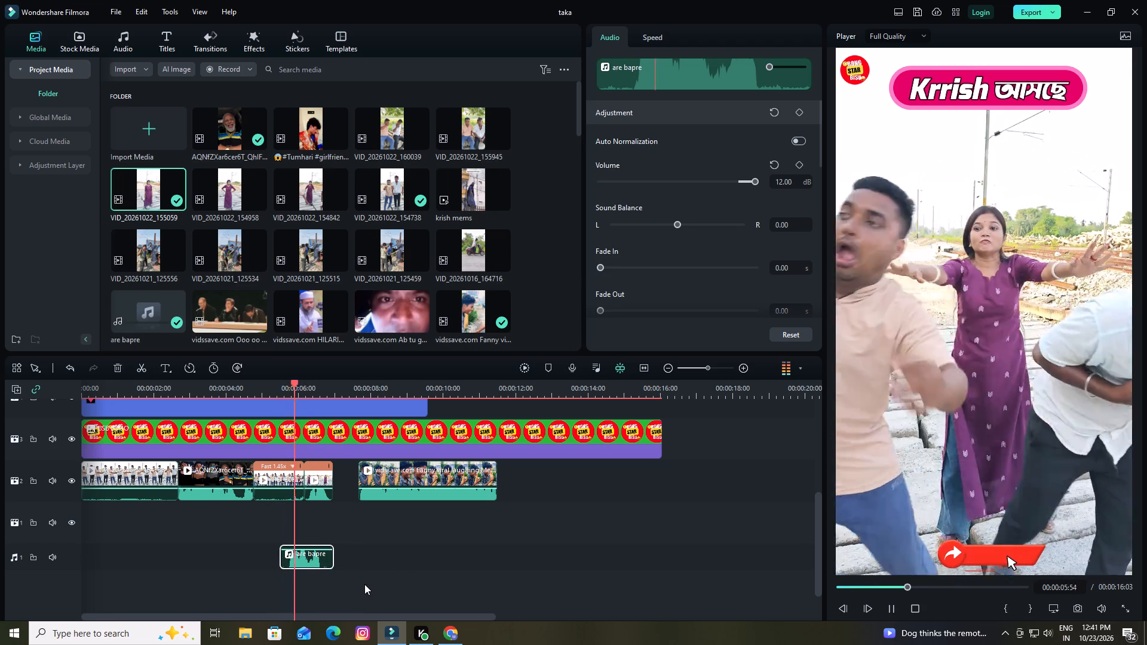
{"action": "key", "text": "space"}
{"action": "left_click_drag", "start_coordinate": [319, 380], "coordinate": [282, 398]}
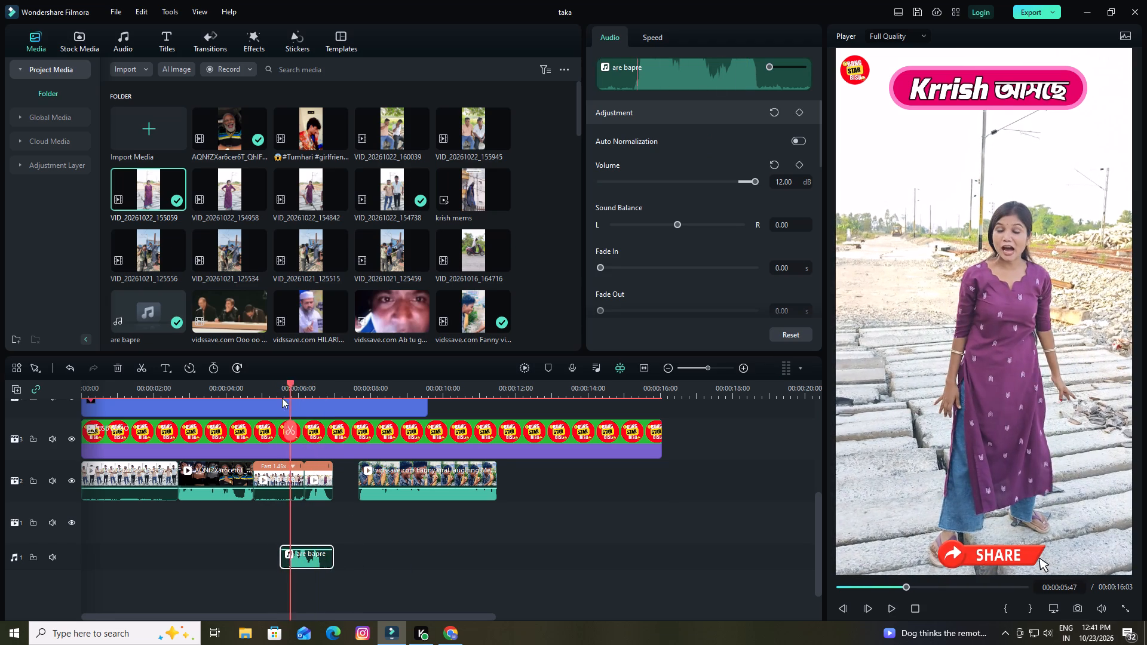
{"action": "left_click_drag", "start_coordinate": [282, 398], "coordinate": [272, 401]}
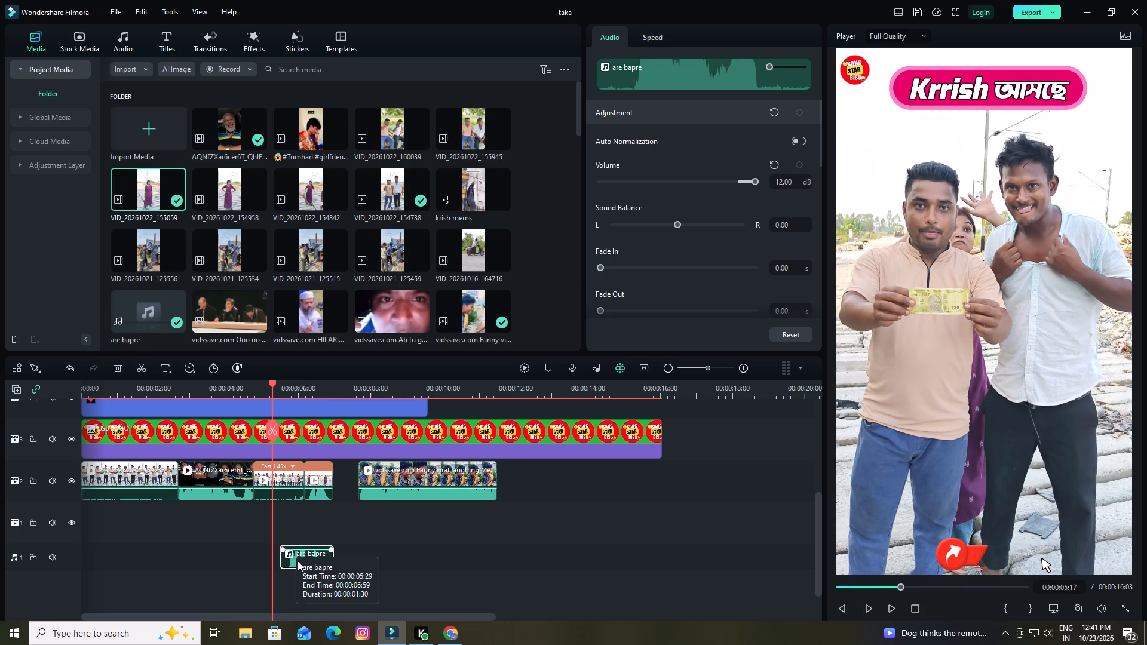
{"action": "left_click_drag", "start_coordinate": [299, 561], "coordinate": [274, 557]}
{"action": "key", "text": "space"}
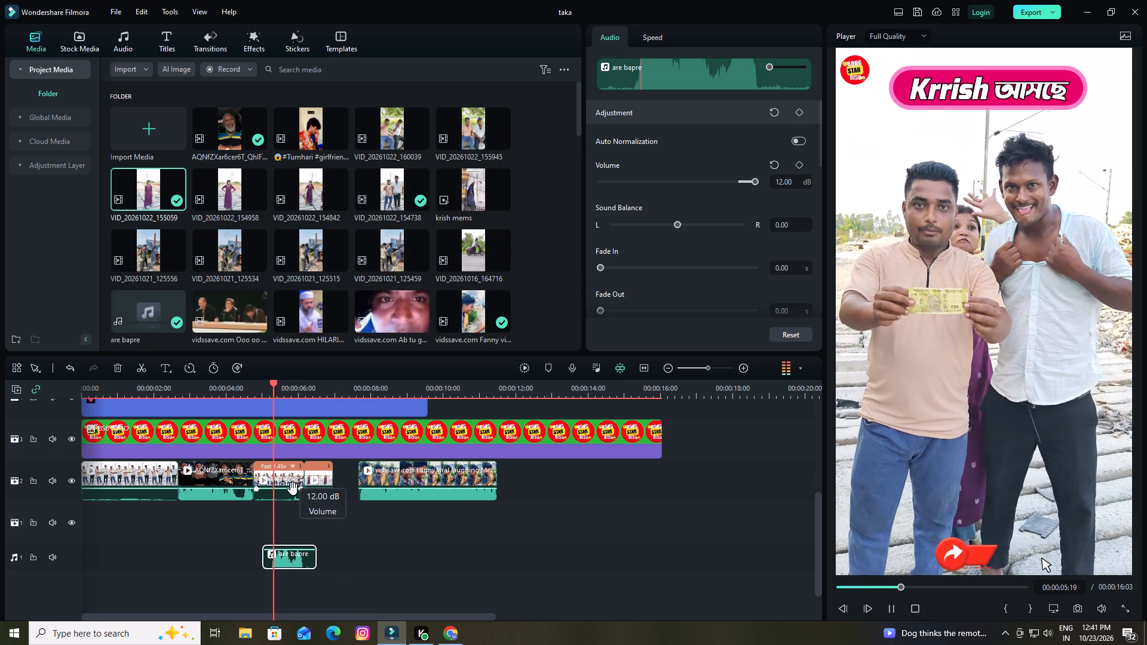
{"action": "key", "text": "space"}
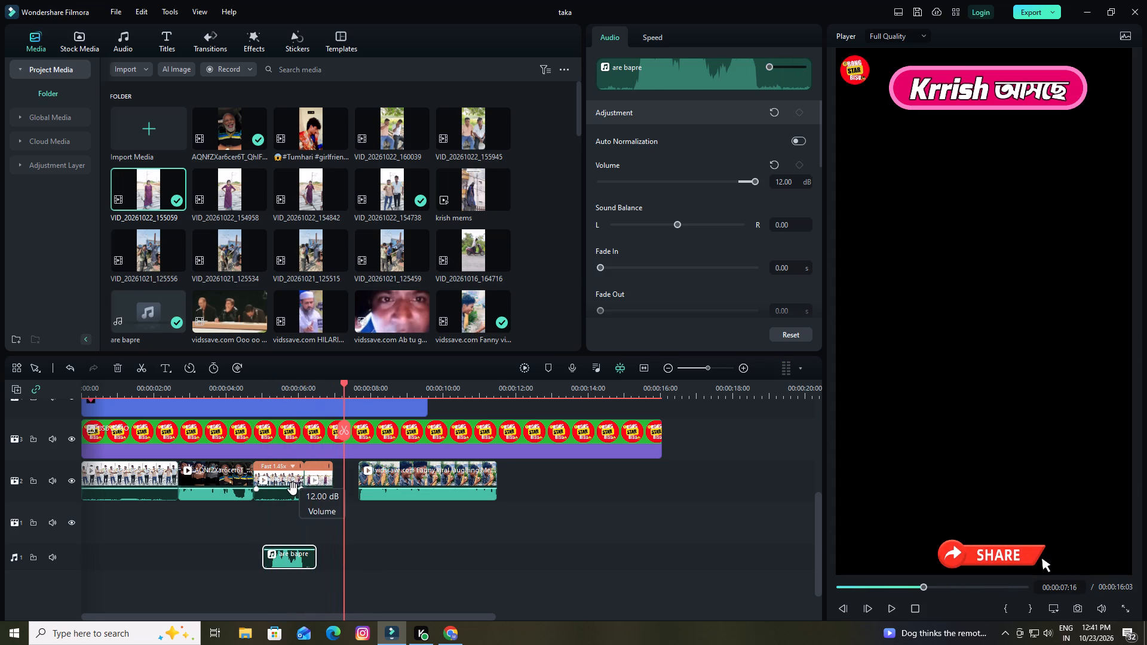
Move the Fanny viral laughing meme clip 43 frames earlier, against the end of the retimed VID_20261022_155059 pieces.
{"action": "left_click_drag", "start_coordinate": [403, 479], "coordinate": [369, 478]}
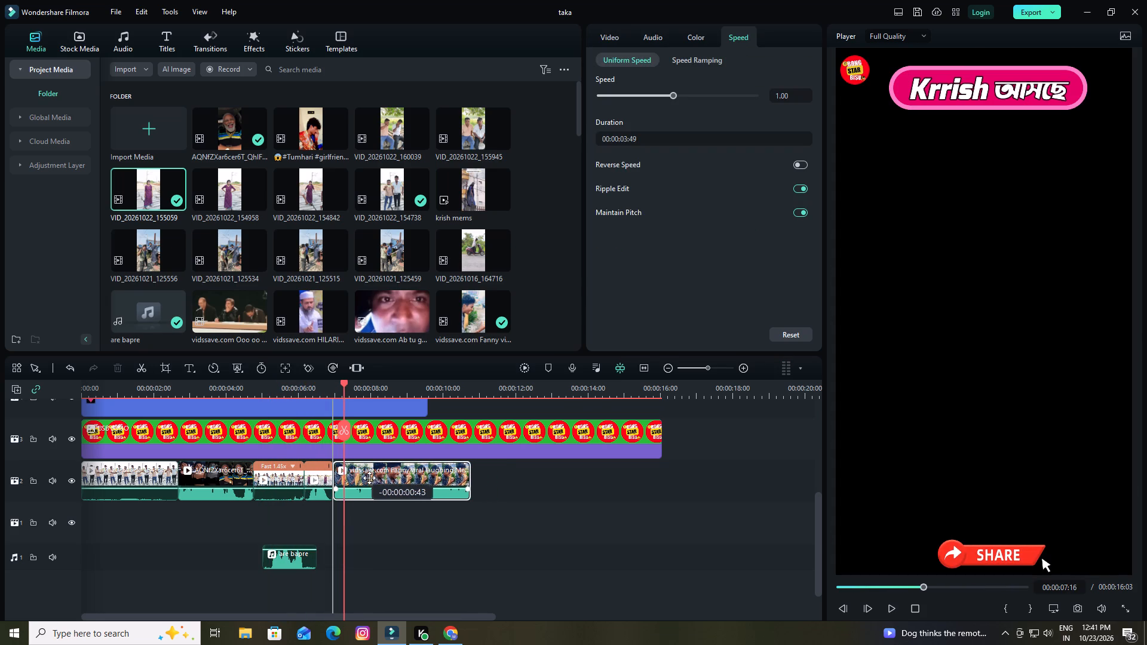
{"action": "left_click_drag", "start_coordinate": [369, 478], "coordinate": [368, 478]}
Play the edit from the beginning into the laughing meme clip twice to check the cuts, speeds and sound timing.
{"action": "left_click_drag", "start_coordinate": [344, 382], "coordinate": [96, 403]}
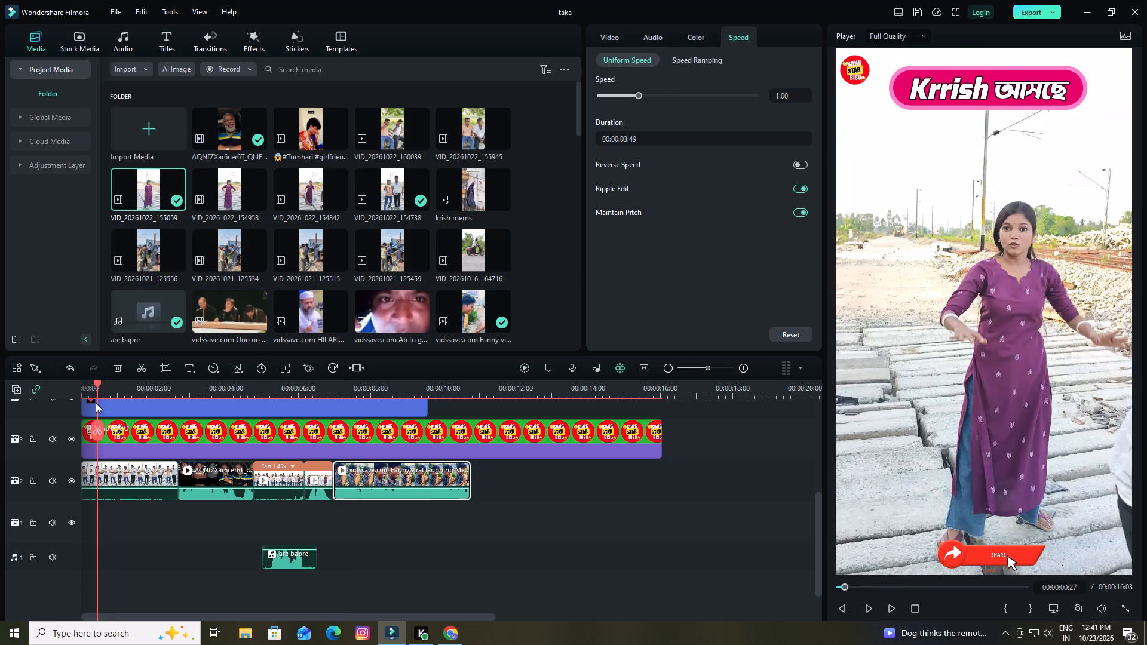
{"action": "left_click_drag", "start_coordinate": [96, 403], "coordinate": [80, 403]}
{"action": "key", "text": "space"}
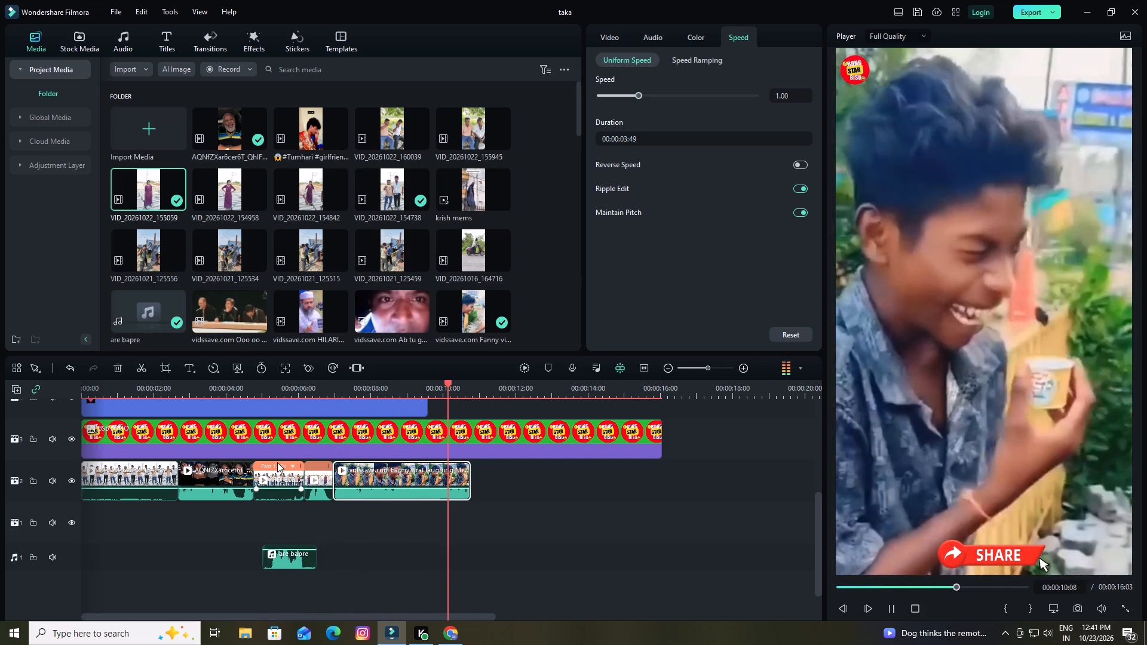
{"action": "key", "text": "space"}
{"action": "key", "text": "space"}
{"action": "key", "text": "space"}
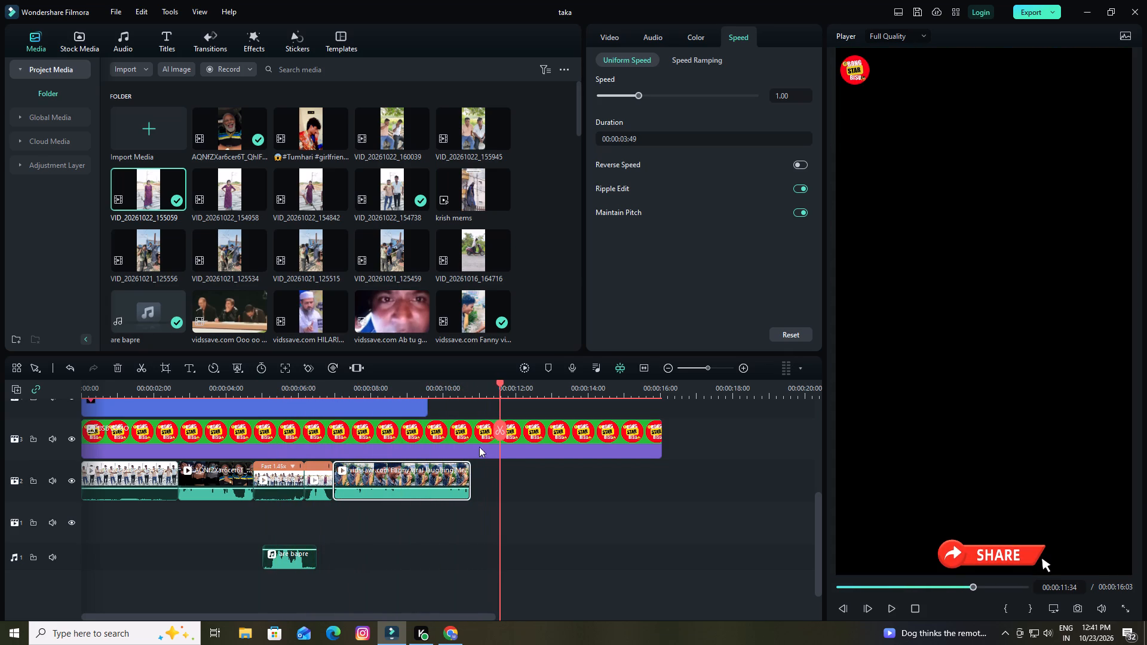
{"action": "left_click_drag", "start_coordinate": [499, 382], "coordinate": [0, 423]}
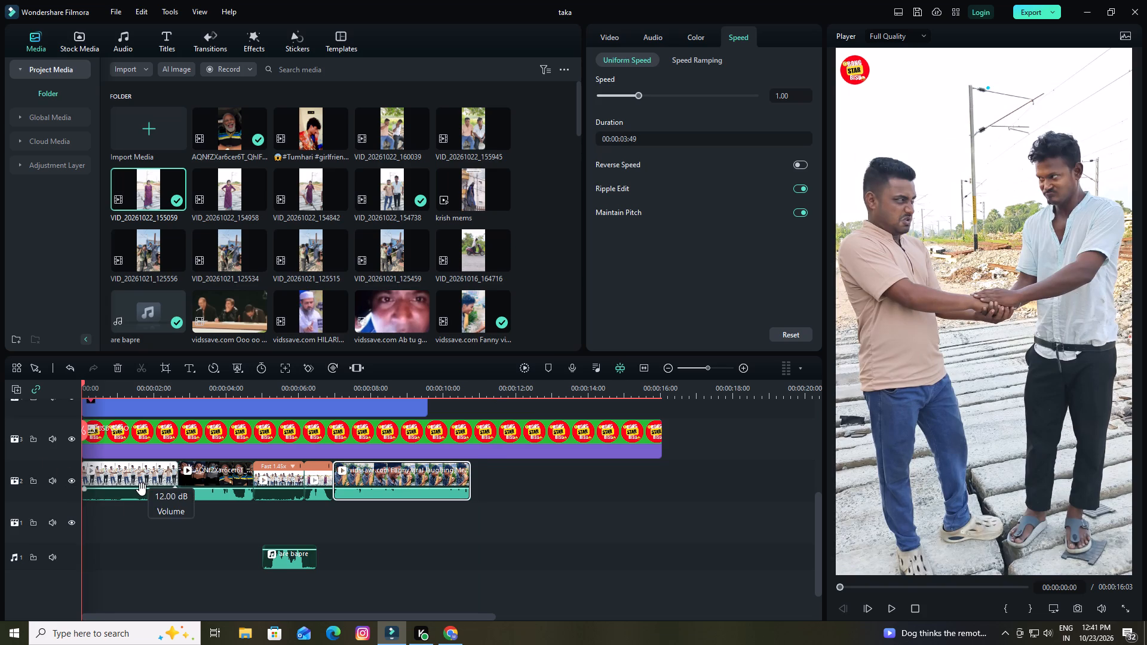
{"action": "left_click_drag", "start_coordinate": [142, 489], "coordinate": [143, 483]}
{"action": "key", "text": "space"}
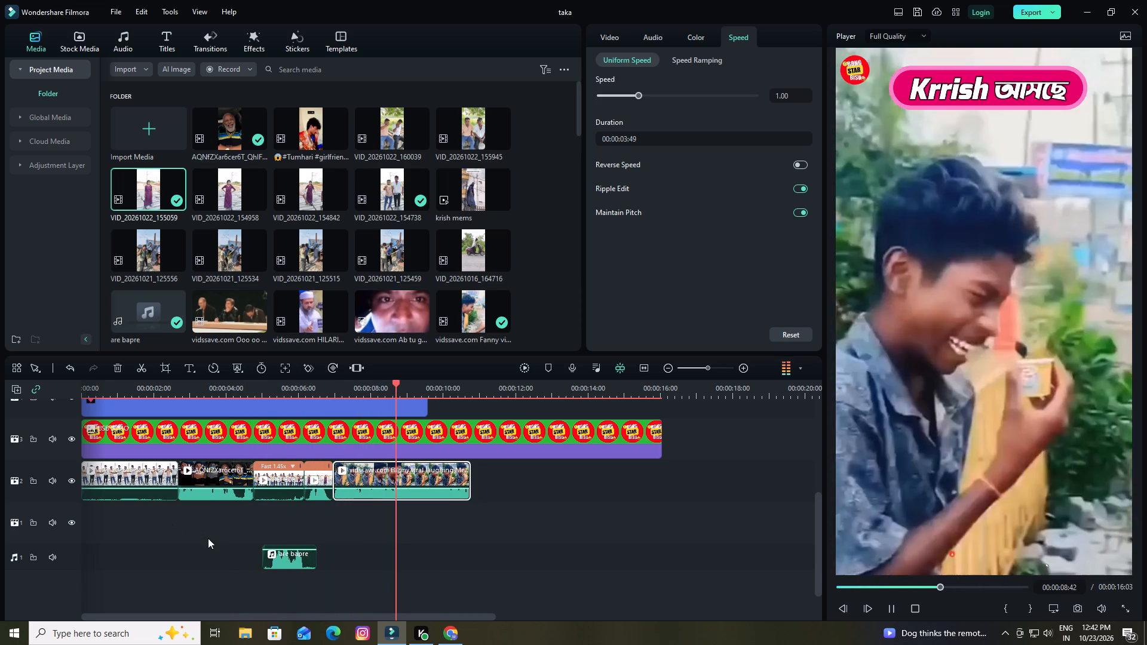
{"action": "key", "text": "space"}
Replay the section from the AQNfZXar6cer6T meme clip into the laughing clip, and return to 00:00:06:26.
{"action": "left_click_drag", "start_coordinate": [397, 379], "coordinate": [274, 406]}
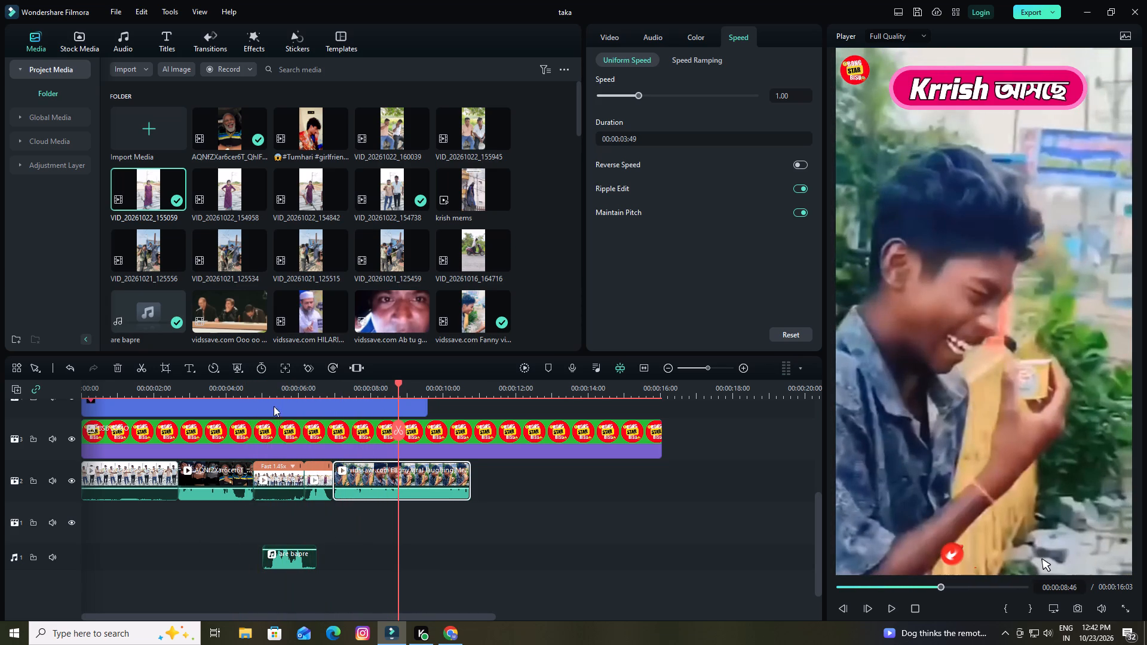
{"action": "left_click_drag", "start_coordinate": [274, 406], "coordinate": [260, 407]}
{"action": "left_click_drag", "start_coordinate": [396, 382], "coordinate": [215, 400]}
{"action": "key", "text": "space"}
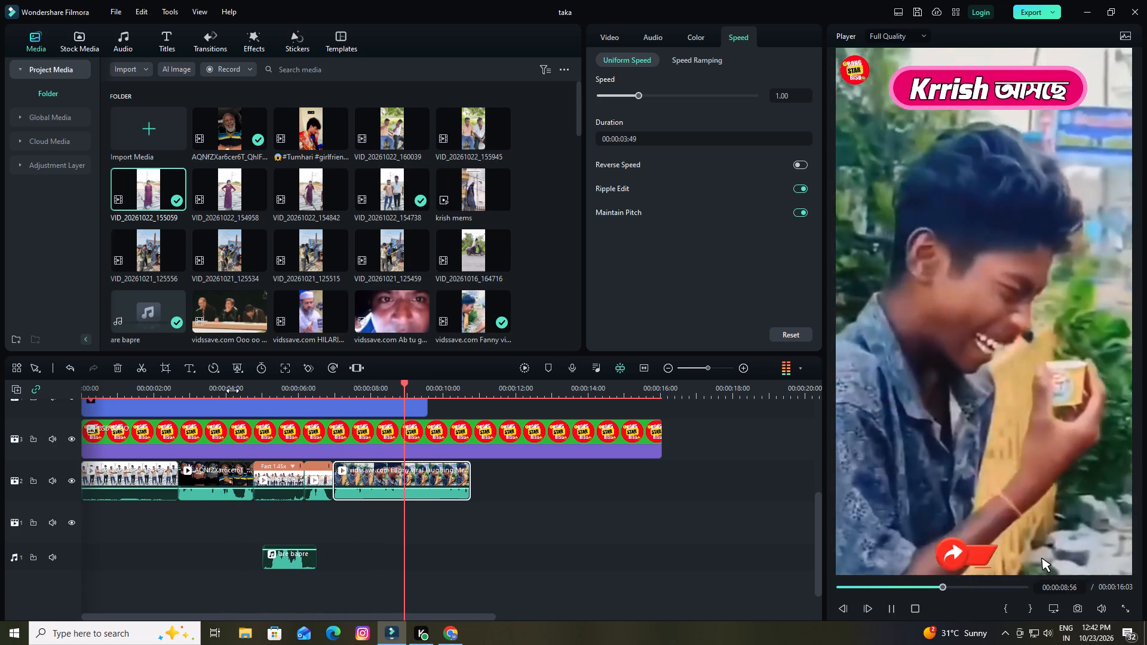
{"action": "key", "text": "space"}
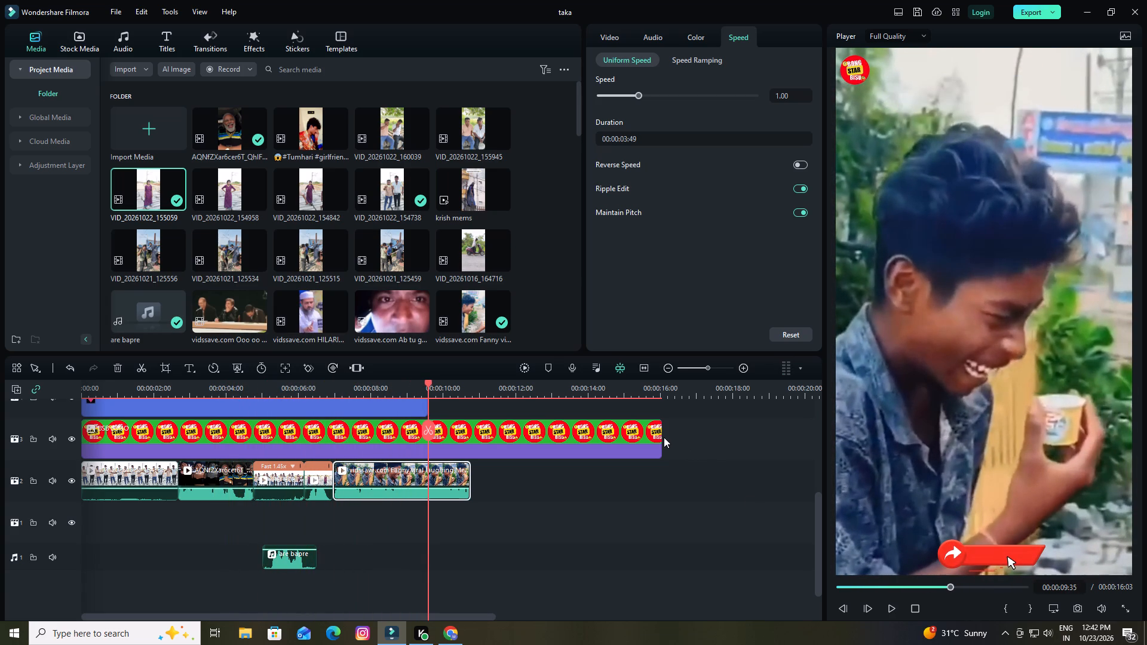
{"action": "left_click_drag", "start_coordinate": [428, 382], "coordinate": [314, 395]}
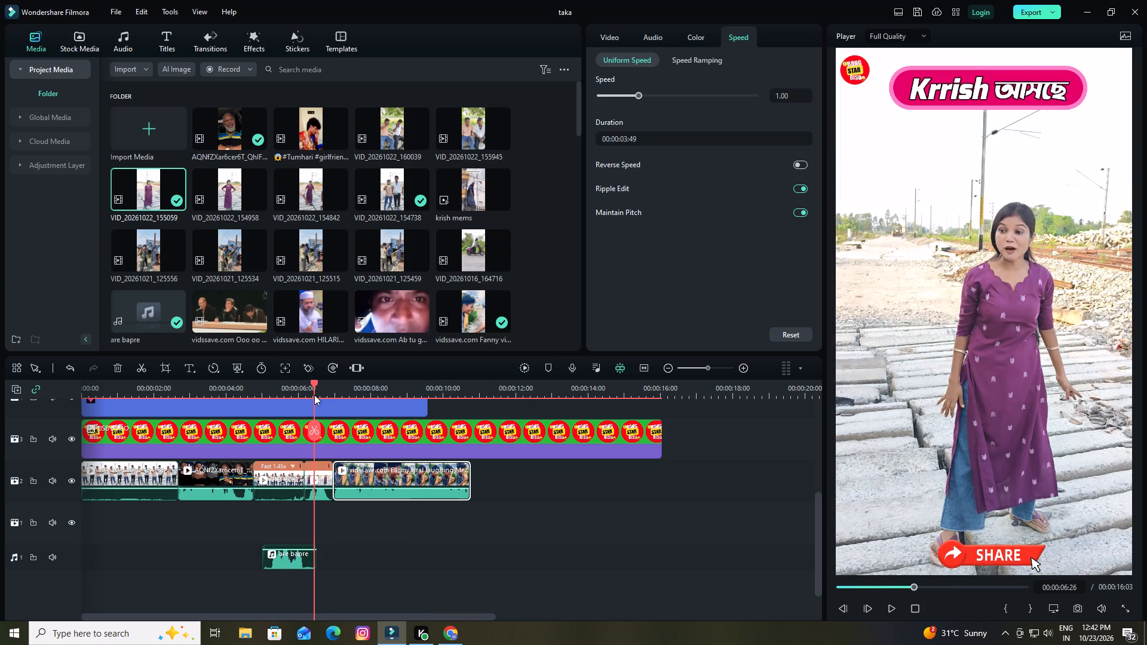
Shorten the round logo overlay and the Krrish title so both end where the Fanny viral laughing meme clip starts.
{"action": "left_click_drag", "start_coordinate": [661, 434], "coordinate": [649, 434]}
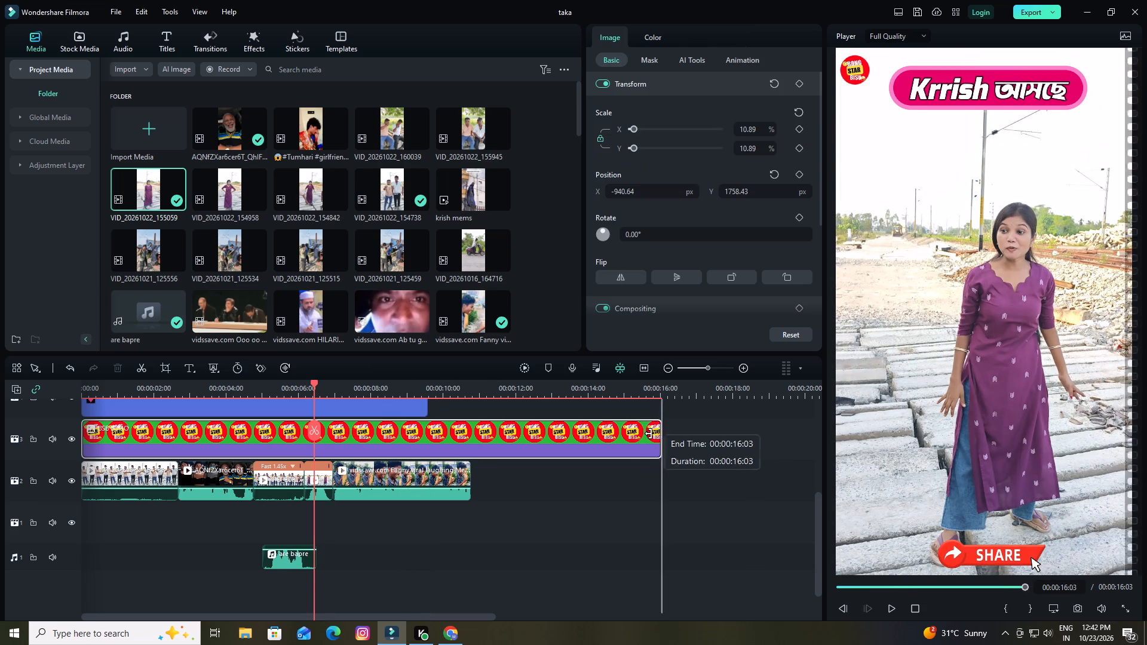
{"action": "left_click_drag", "start_coordinate": [649, 434], "coordinate": [334, 418]}
{"action": "scroll", "coordinate": [431, 438], "scroll_direction": "up", "scroll_amount": 1}
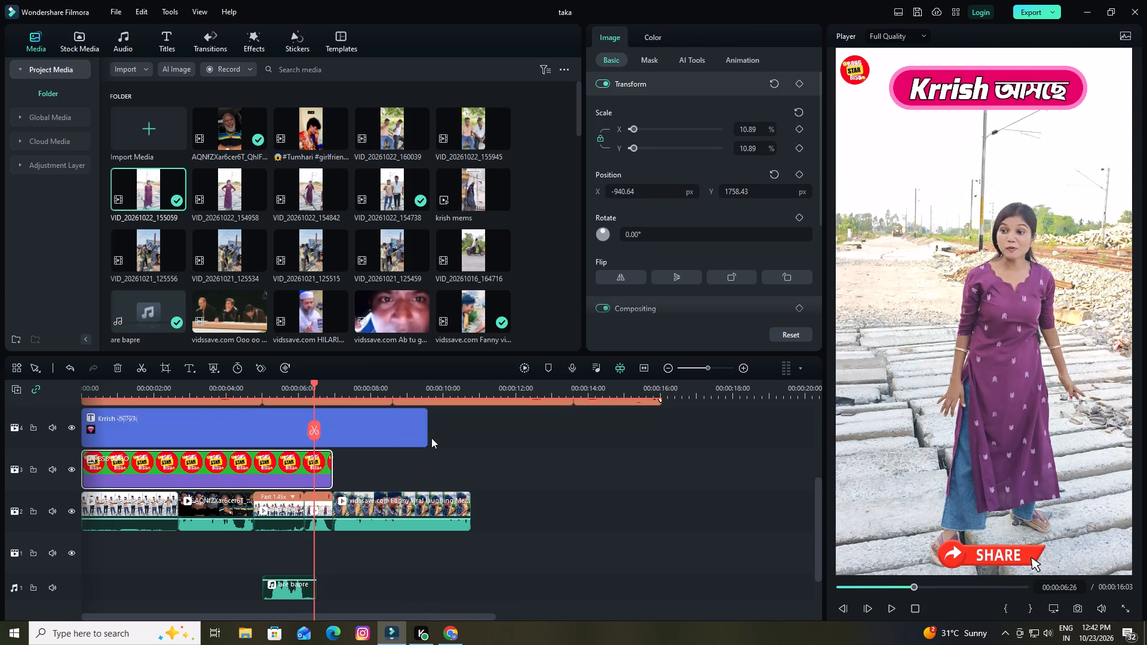
{"action": "scroll", "coordinate": [431, 438], "scroll_direction": "up", "scroll_amount": 1}
{"action": "left_click_drag", "start_coordinate": [427, 460], "coordinate": [329, 460]}
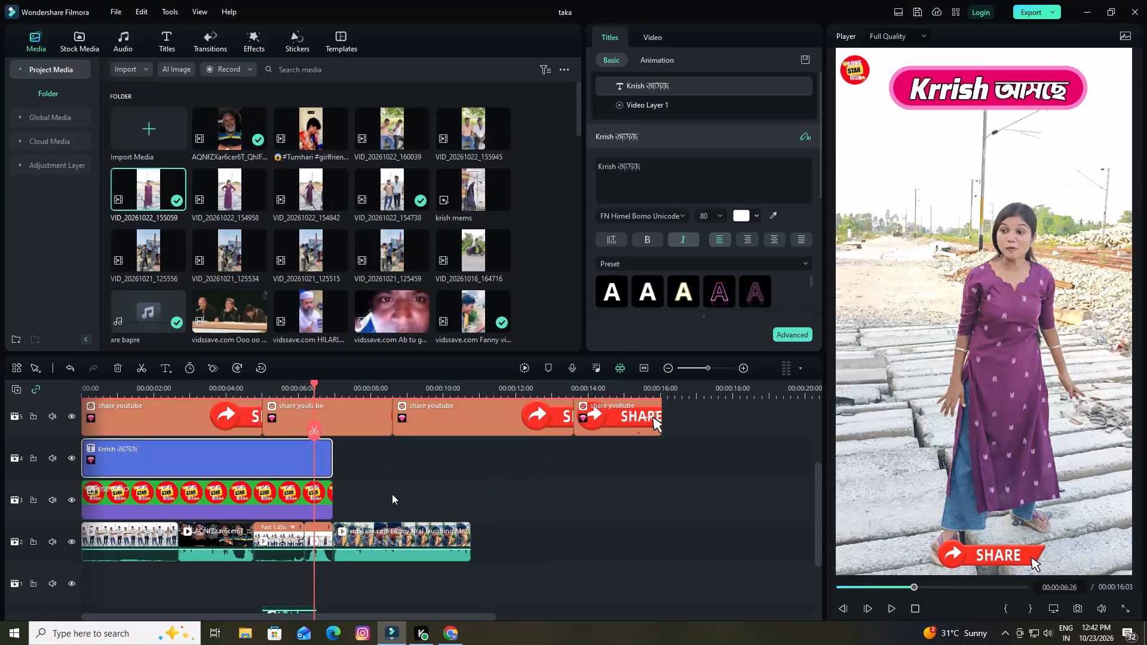
Split the second share youtube clip at about 00:00:06:55 and delete all share youtube pieces after the cut.
{"action": "scroll", "coordinate": [358, 474], "scroll_direction": "up", "scroll_amount": 1}
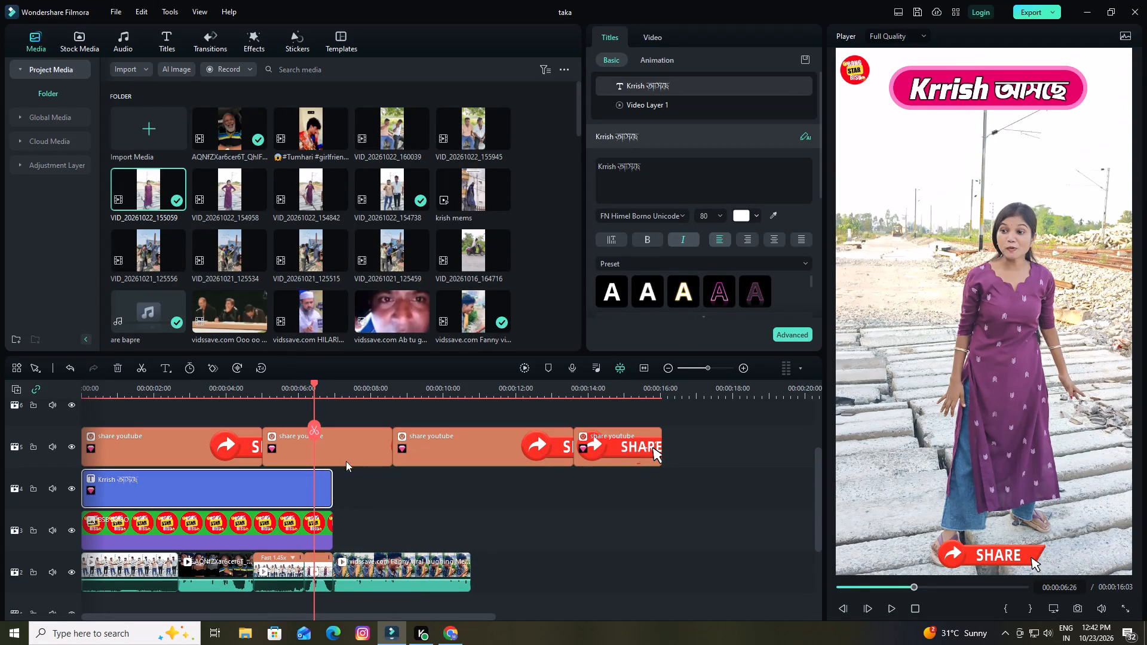
{"action": "left_click_drag", "start_coordinate": [314, 381], "coordinate": [335, 389]}
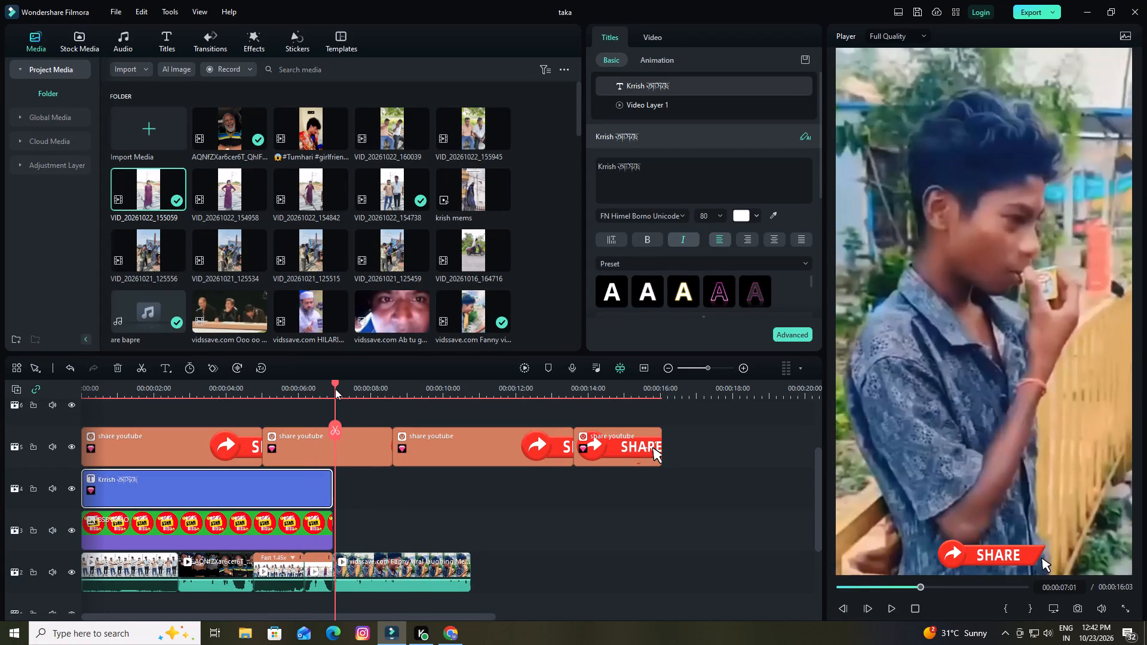
{"action": "left_click_drag", "start_coordinate": [335, 389], "coordinate": [334, 389]}
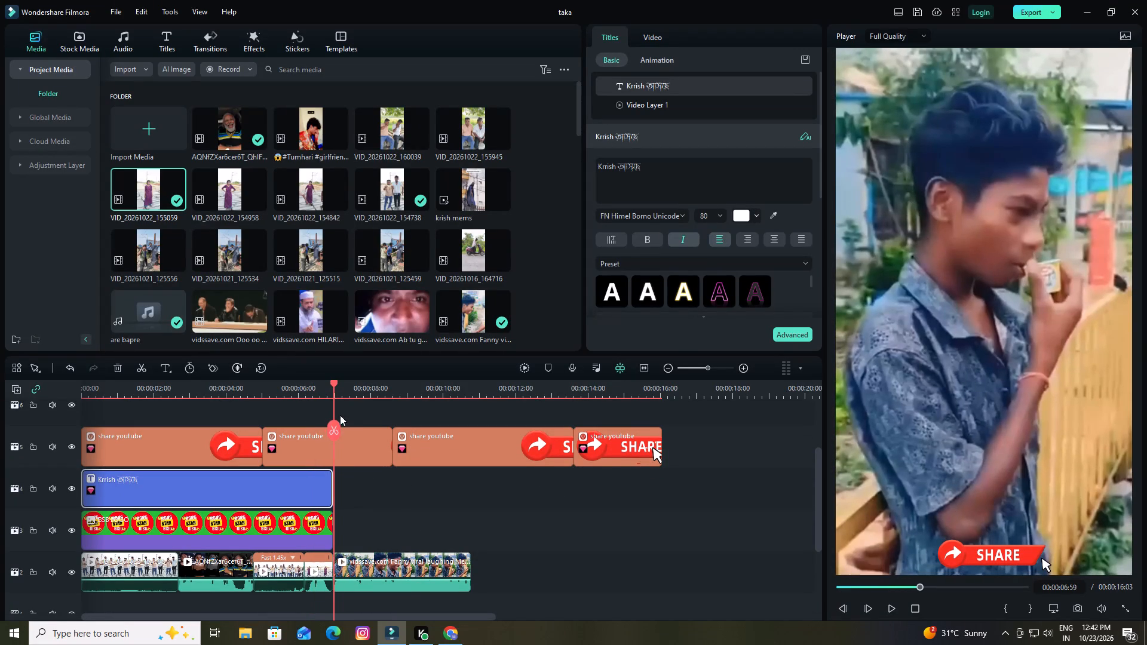
{"action": "left_click", "coordinate": [333, 383]}
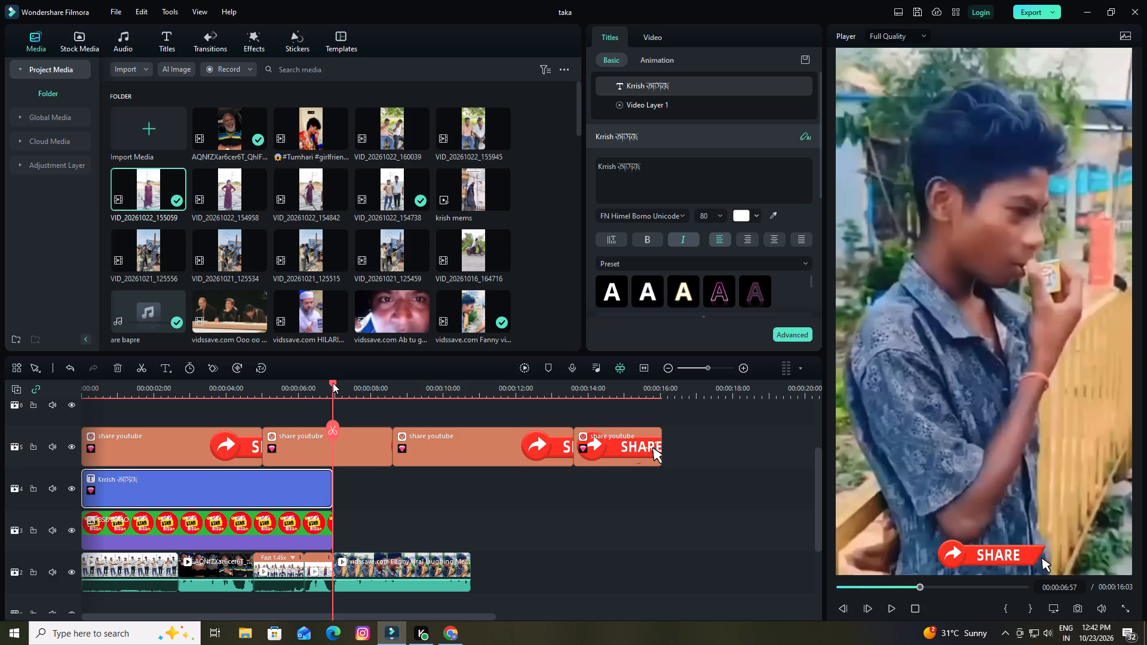
{"action": "left_click", "coordinate": [353, 444]}
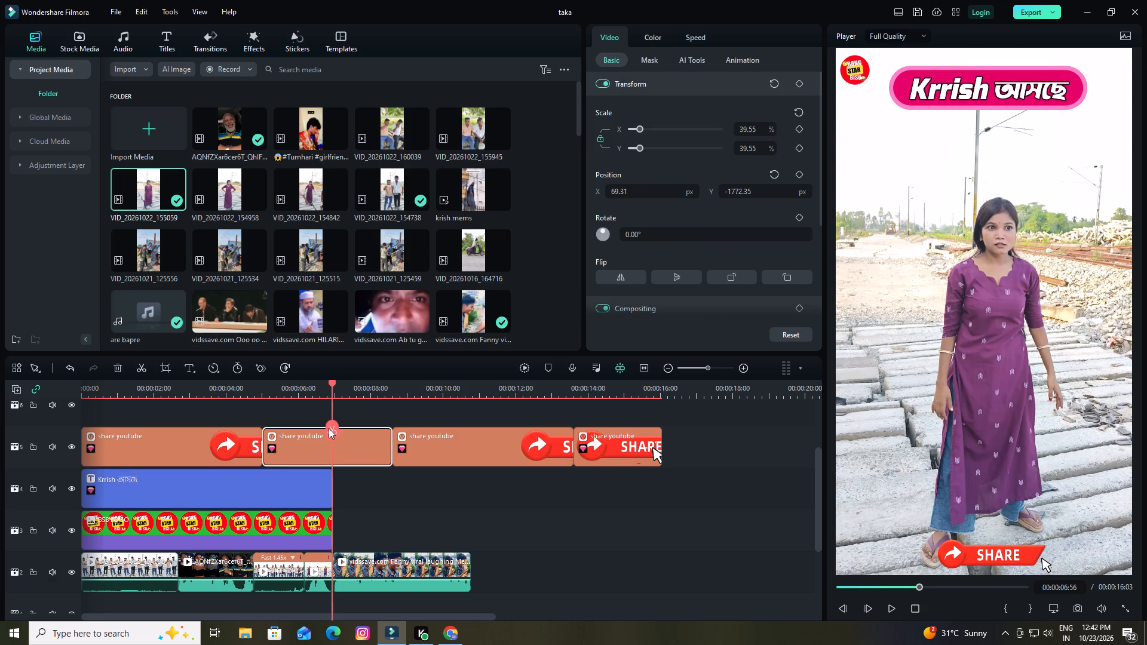
{"action": "left_click", "coordinate": [331, 428]}
{"action": "left_click", "coordinate": [332, 428]}
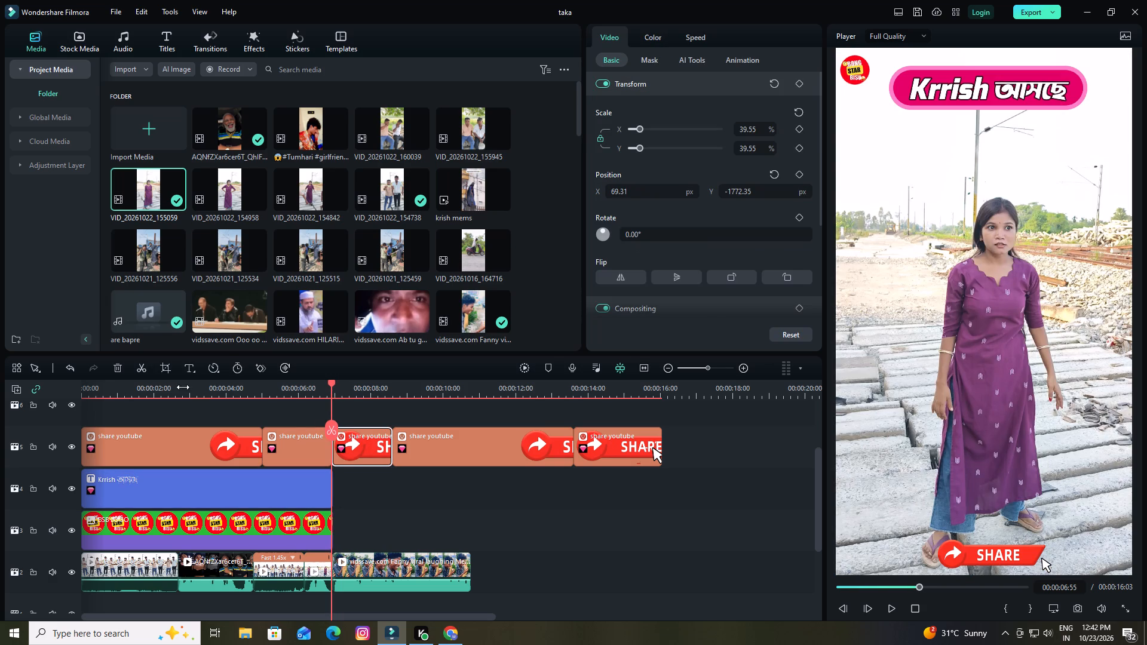
{"action": "left_click", "coordinate": [118, 370]}
{"action": "left_click", "coordinate": [462, 449]}
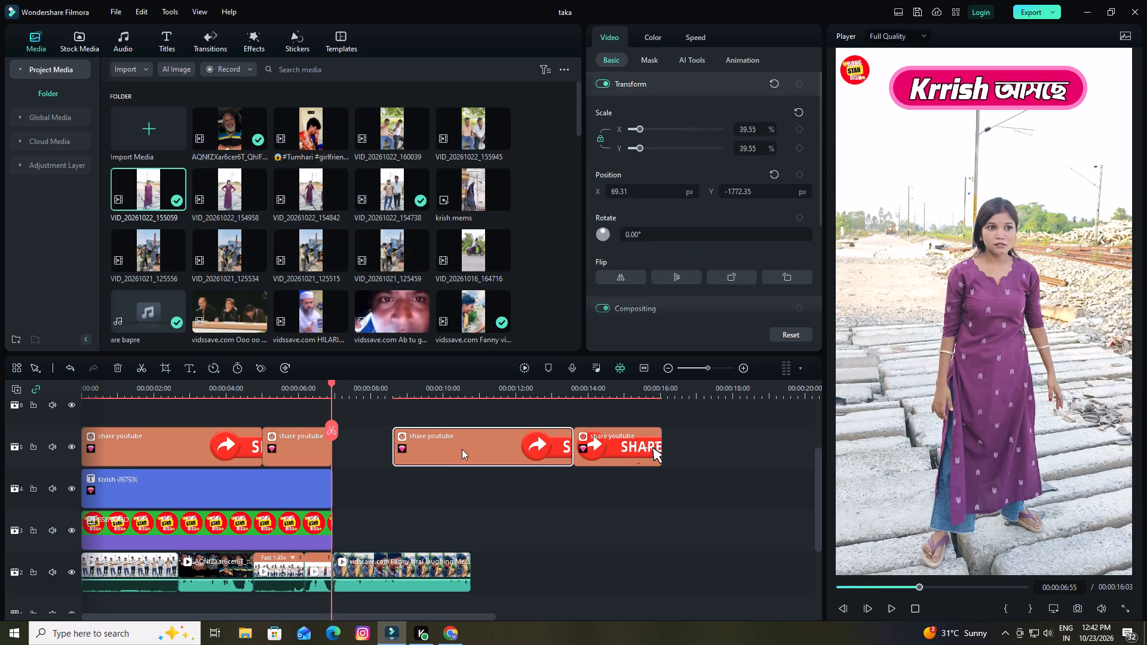
{"action": "left_click", "coordinate": [116, 367]}
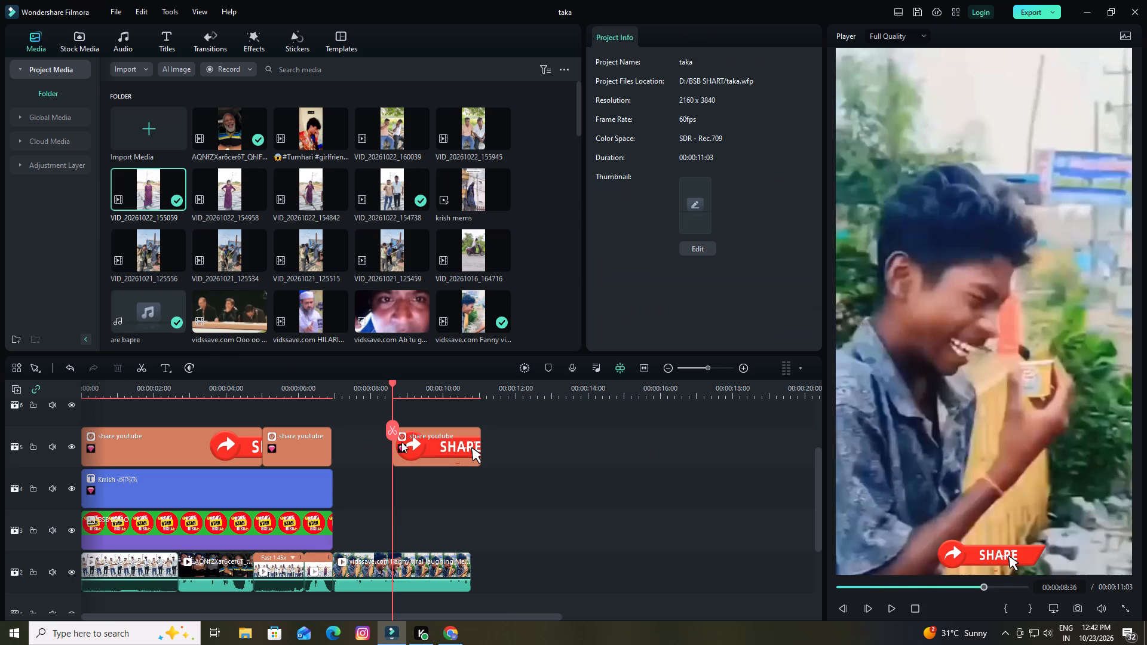
{"action": "left_click", "coordinate": [412, 448]}
{"action": "left_click", "coordinate": [114, 364]}
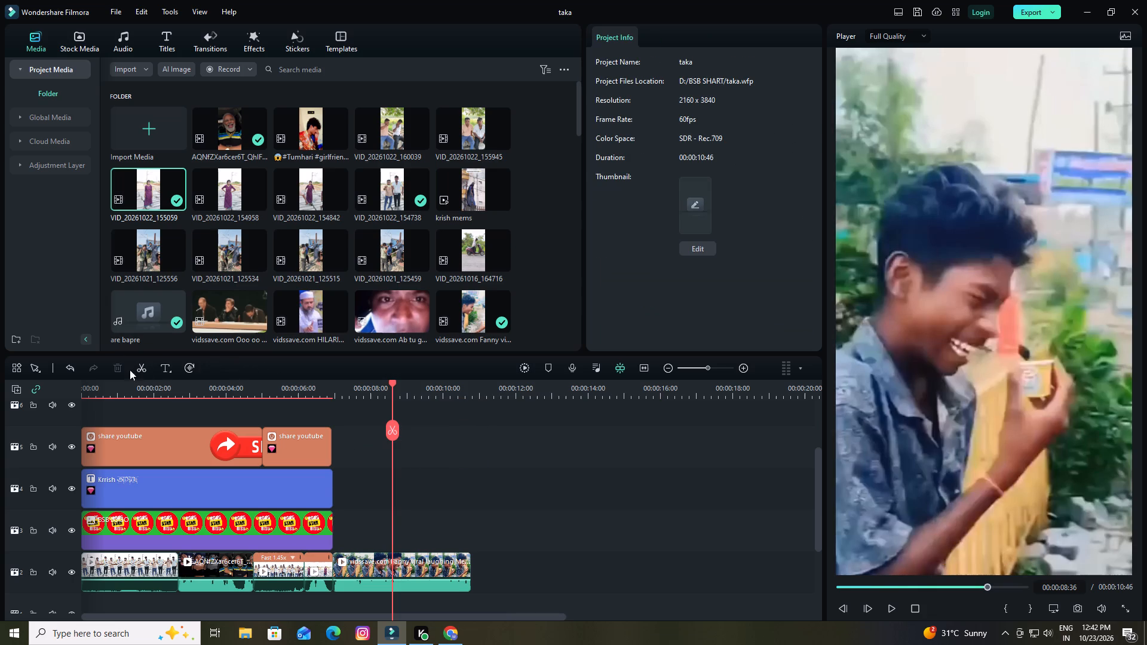
Play the edit twice from the beginning to check the shortened overlays and the sound, and return to 00:00:01:38.
{"action": "left_click_drag", "start_coordinate": [391, 382], "coordinate": [45, 402]}
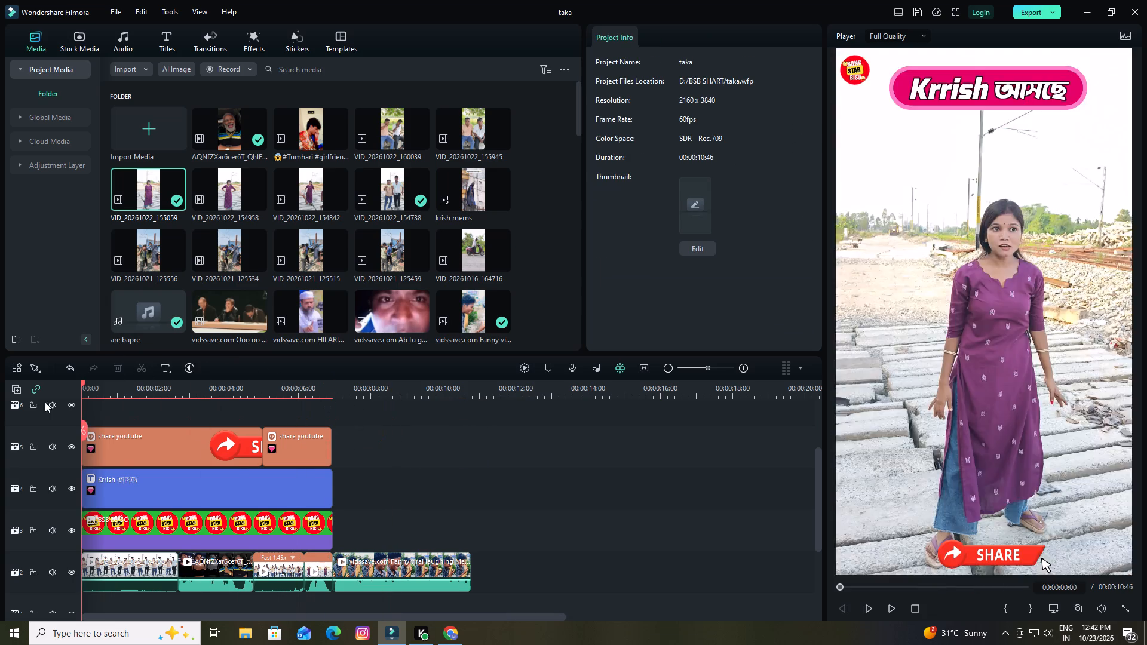
{"action": "left_click_drag", "start_coordinate": [45, 402], "coordinate": [6, 402]}
{"action": "key", "text": "space"}
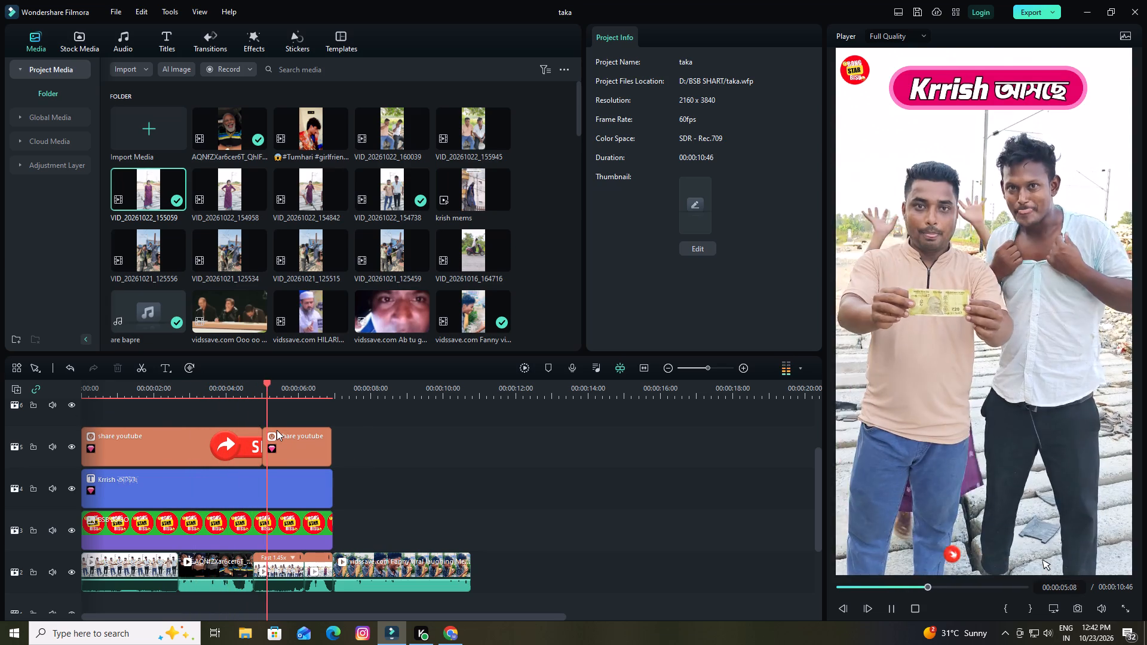
{"action": "key", "text": "space"}
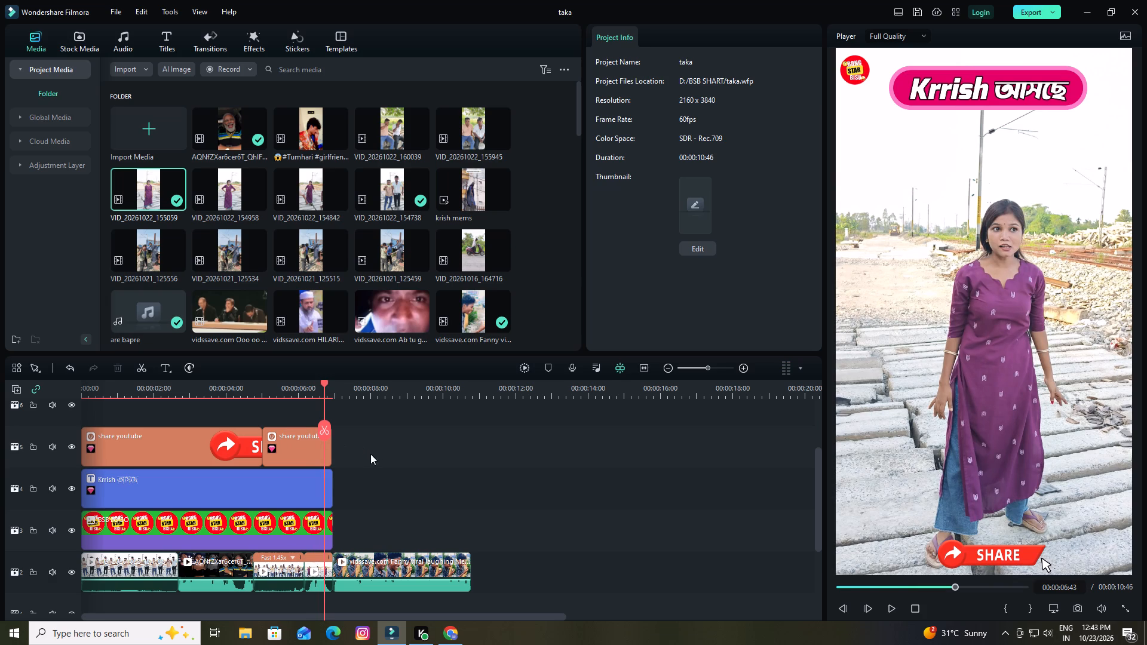
{"action": "scroll", "coordinate": [352, 463], "scroll_direction": "down", "scroll_amount": 2}
{"action": "left_click_drag", "start_coordinate": [323, 382], "coordinate": [4, 419]}
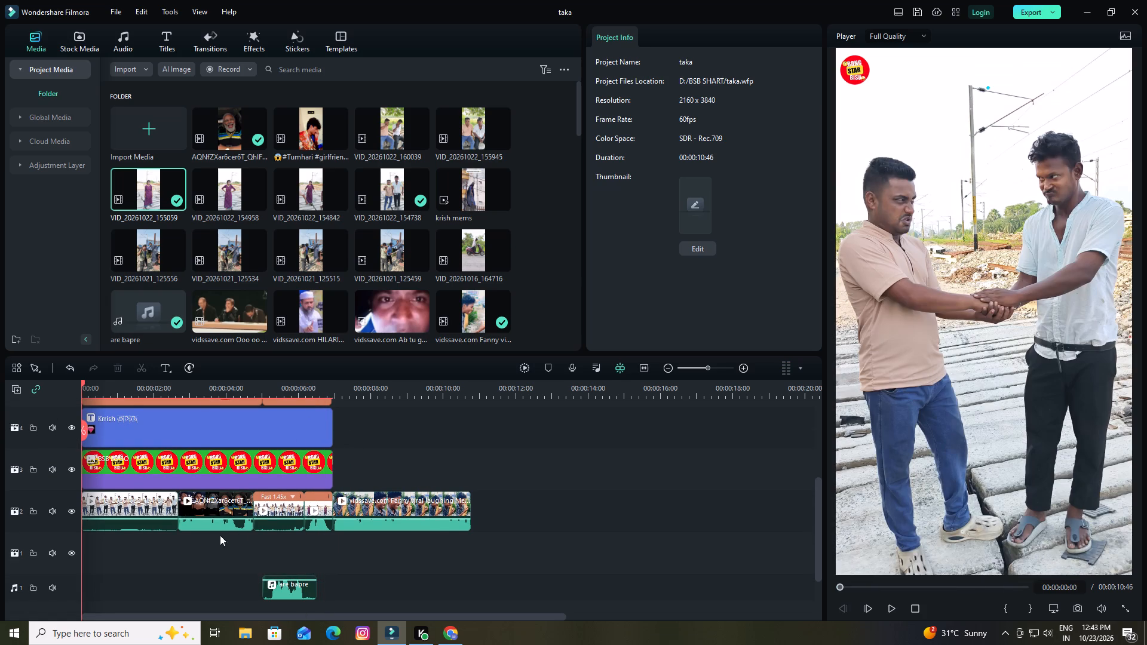
{"action": "key", "text": "space"}
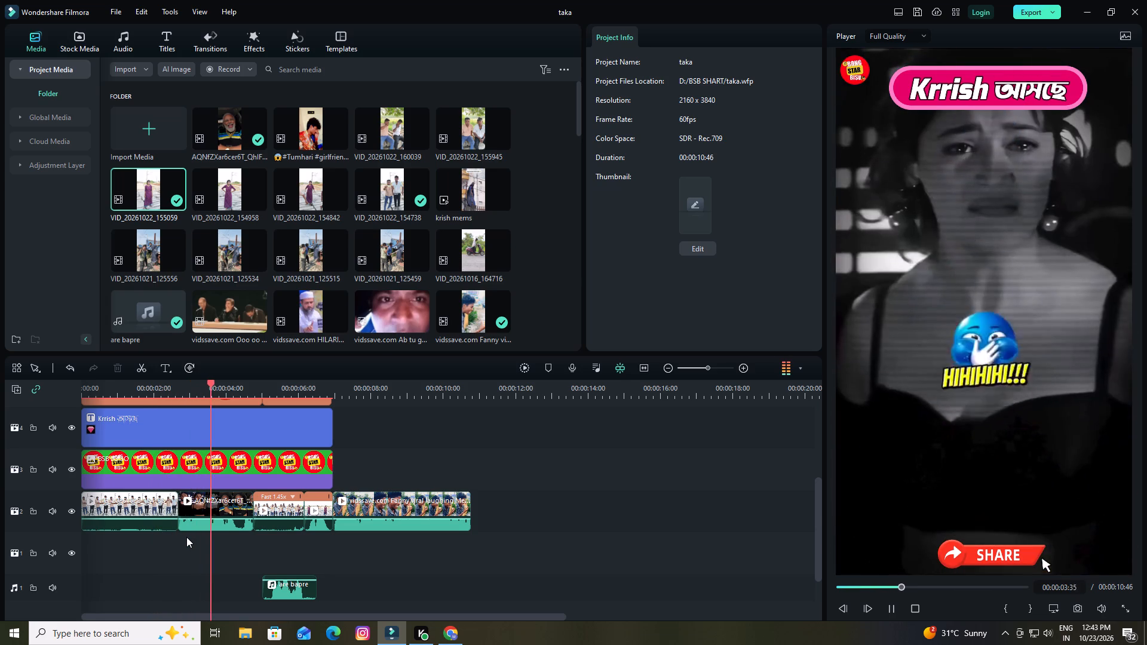
{"action": "key", "text": "space"}
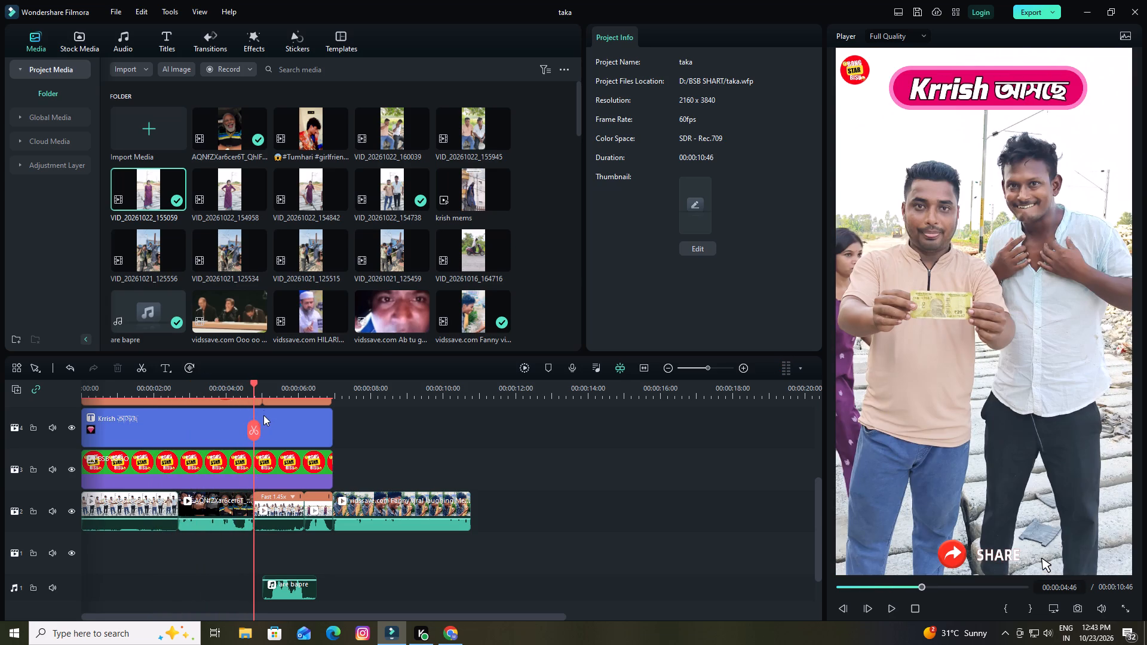
{"action": "left_click_drag", "start_coordinate": [253, 383], "coordinate": [140, 405]}
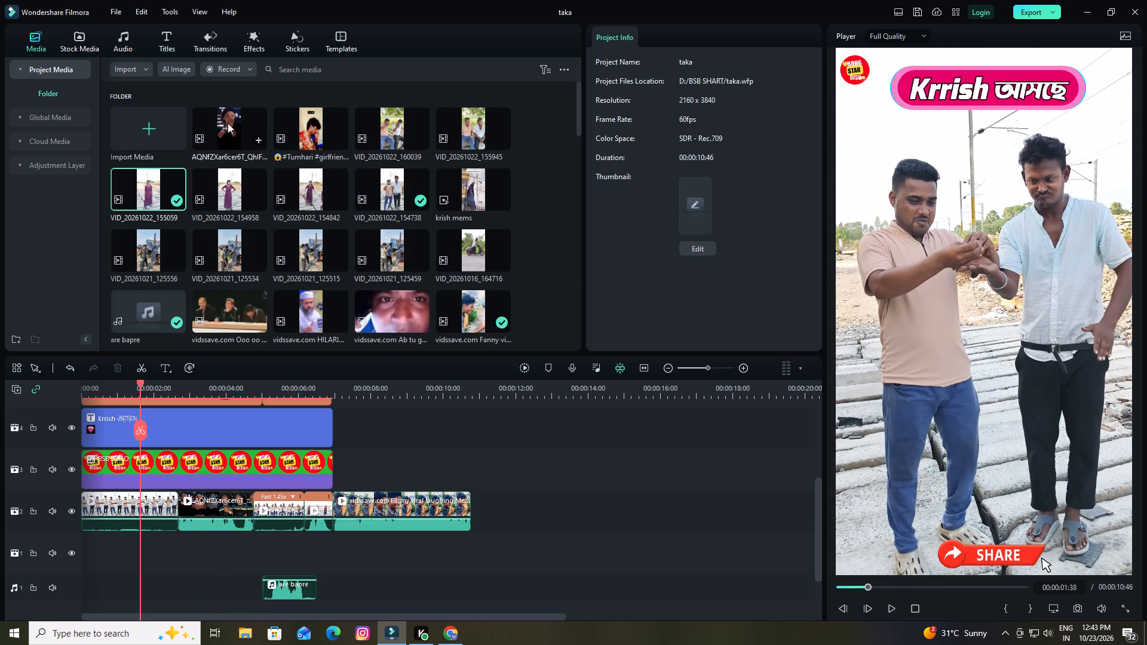
Preview the AQNfZXar6cer6T source clip and add it on the logo's track at about 00:00:11:08, after the laughing clip.
{"action": "left_click", "coordinate": [228, 123]}
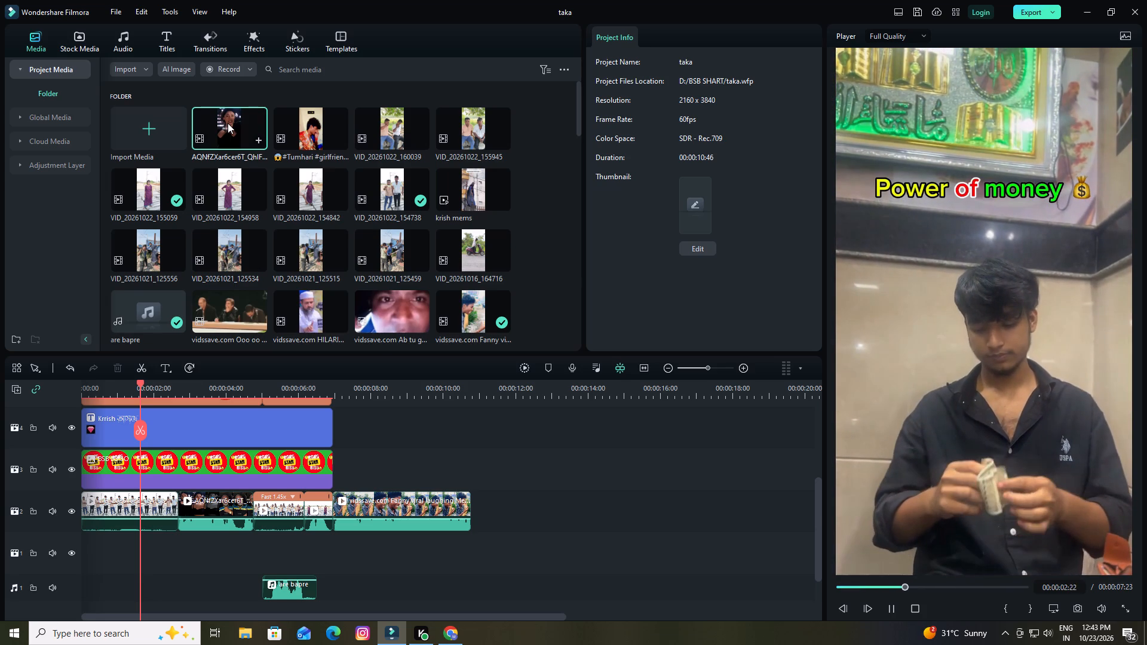
{"action": "key", "text": "space"}
{"action": "left_click_drag", "start_coordinate": [228, 123], "coordinate": [490, 380]}
{"action": "left_click_drag", "start_coordinate": [232, 123], "coordinate": [528, 397]}
{"action": "left_click_drag", "start_coordinate": [235, 130], "coordinate": [397, 355]}
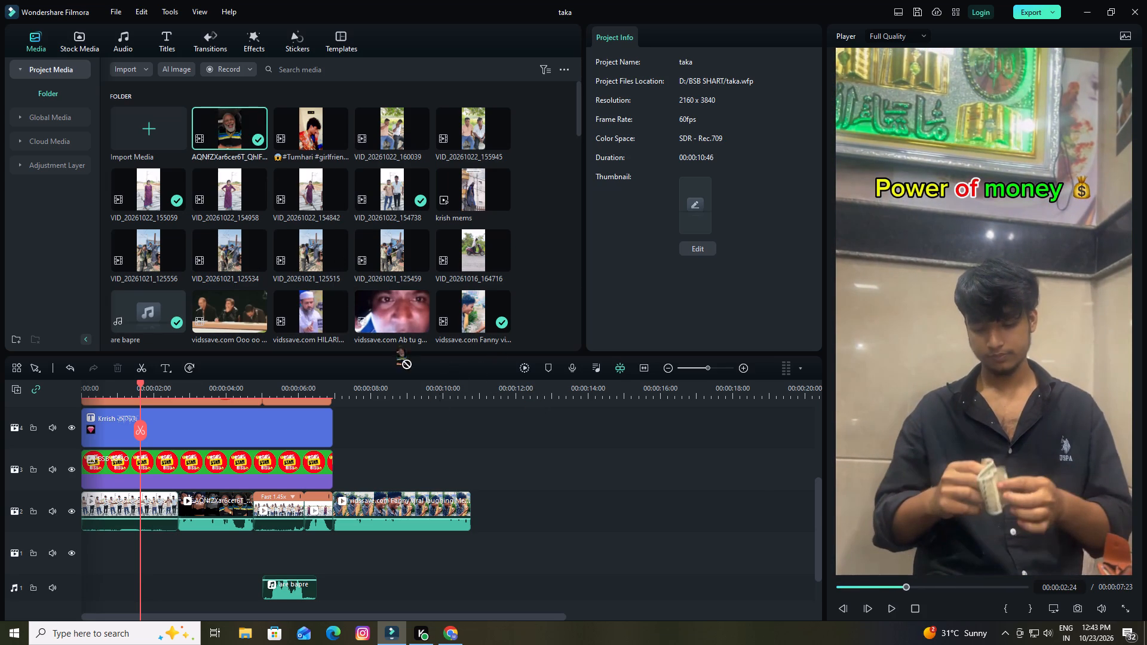
{"action": "left_click_drag", "start_coordinate": [397, 355], "coordinate": [484, 453]}
Detach the audio from the newly added AQNfZXar6cer6T clip and delete its video part.
{"action": "right_click", "coordinate": [557, 460]}
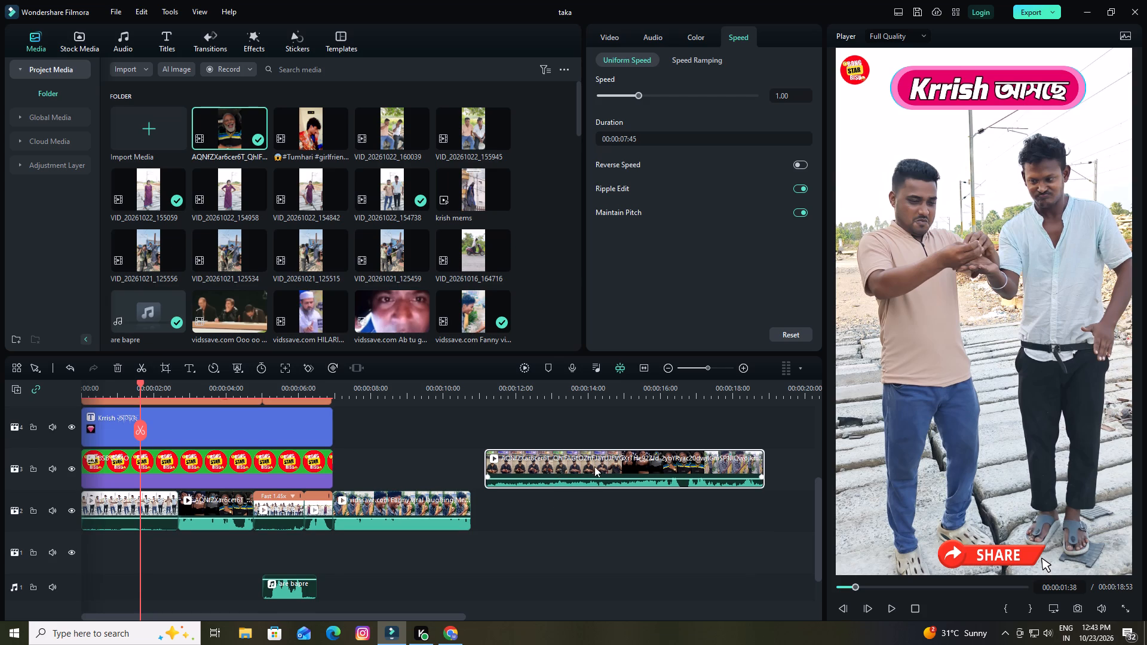
{"action": "right_click", "coordinate": [602, 456]}
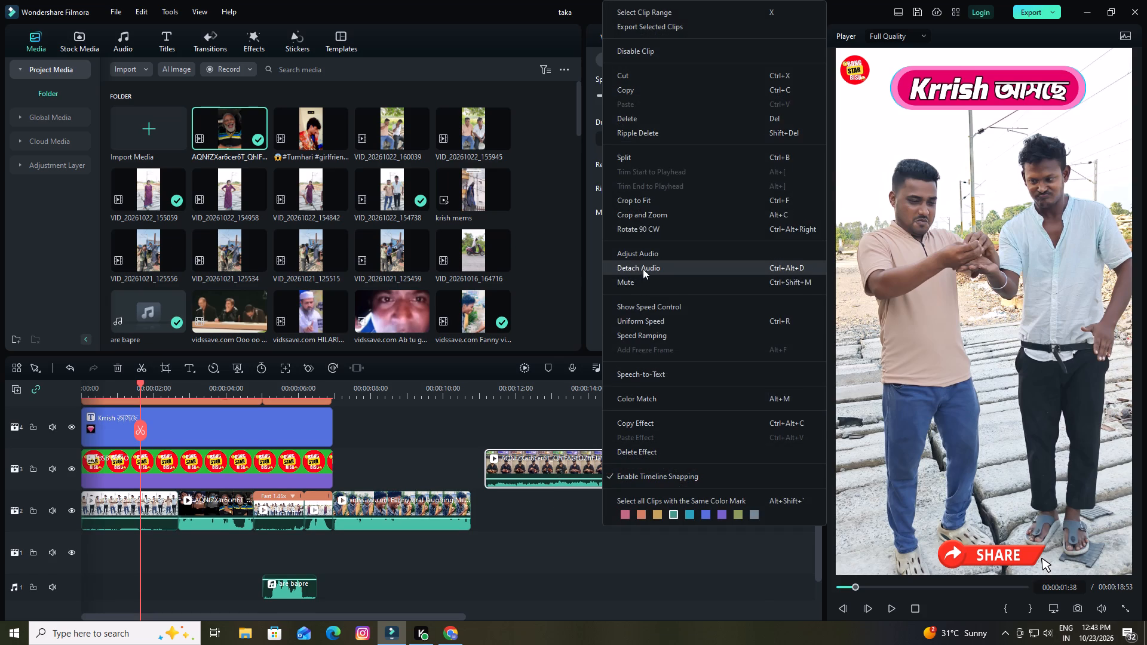
{"action": "left_click", "coordinate": [643, 269]}
{"action": "left_click", "coordinate": [590, 457]}
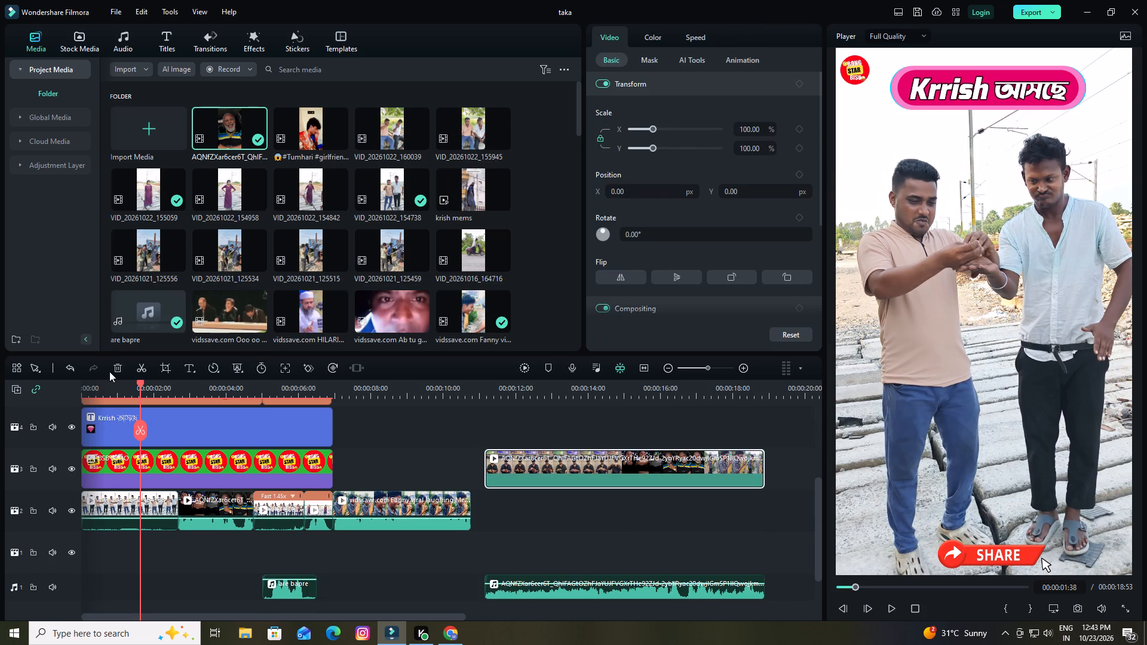
{"action": "left_click", "coordinate": [115, 368]}
Move the detached AQNfZXar6cer6T audio to 00:00:00:00 on a new audio track beneath the "are bapre" clip.
{"action": "scroll", "coordinate": [521, 529], "scroll_direction": "down", "scroll_amount": 3}
{"action": "left_click_drag", "start_coordinate": [535, 532], "coordinate": [493, 541]}
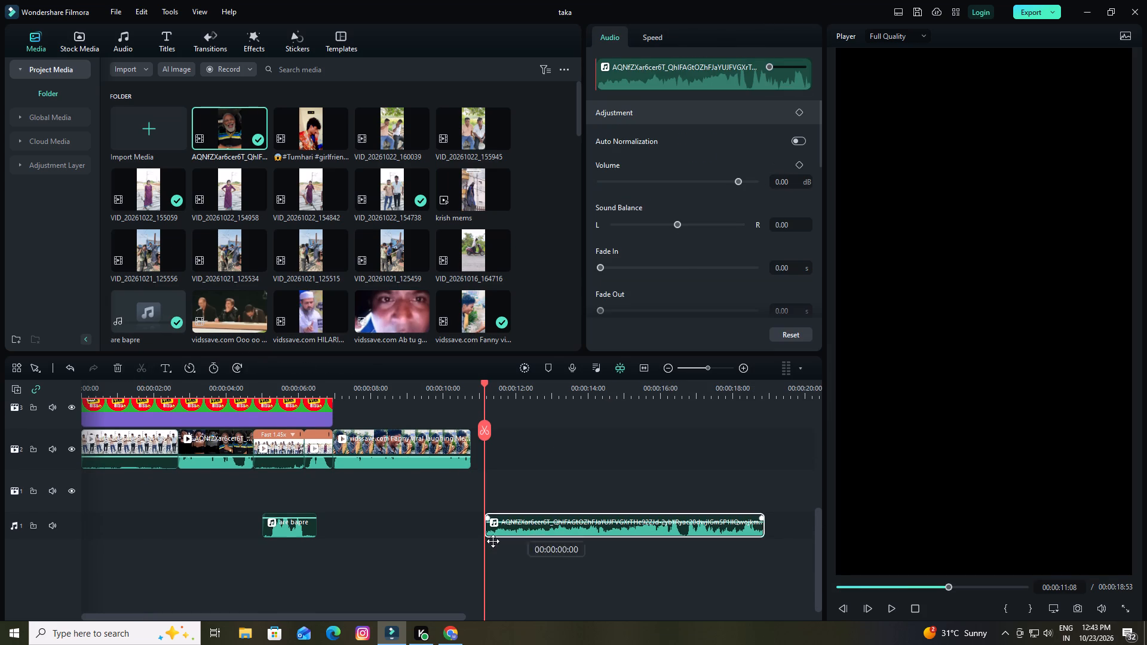
{"action": "left_click_drag", "start_coordinate": [493, 541], "coordinate": [122, 546]}
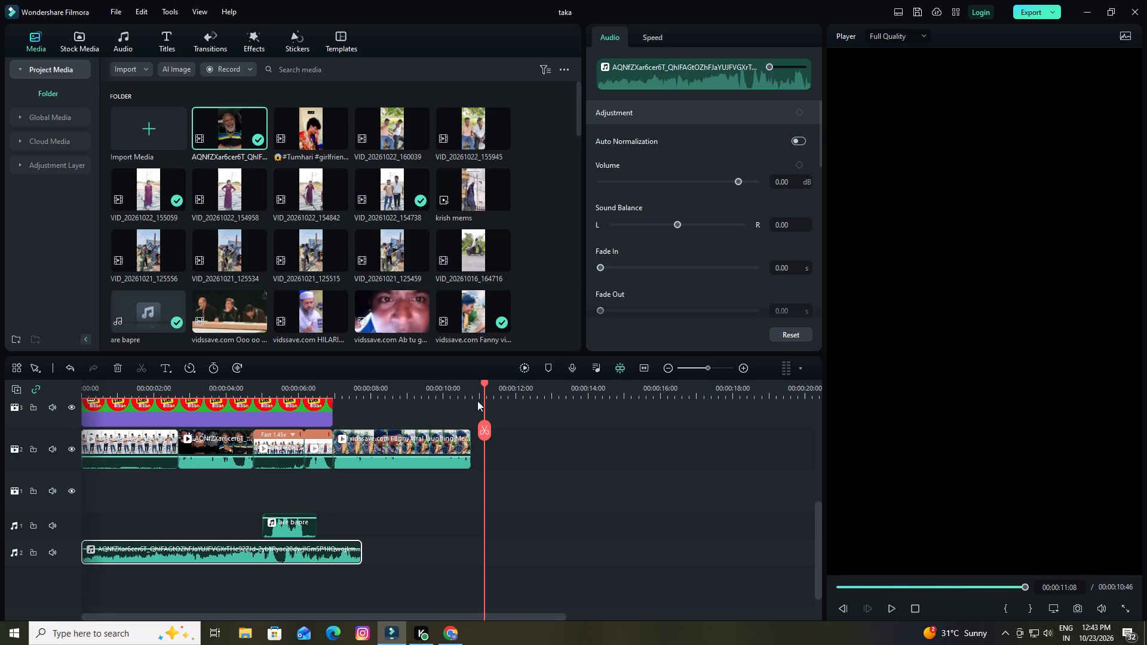
Play from the beginning to just past the AQNfZXar6cer6T meme clip to check the added audio against the picture.
{"action": "left_click_drag", "start_coordinate": [483, 383], "coordinate": [0, 403]}
{"action": "scroll", "coordinate": [372, 598], "scroll_direction": "up", "scroll_amount": 1}
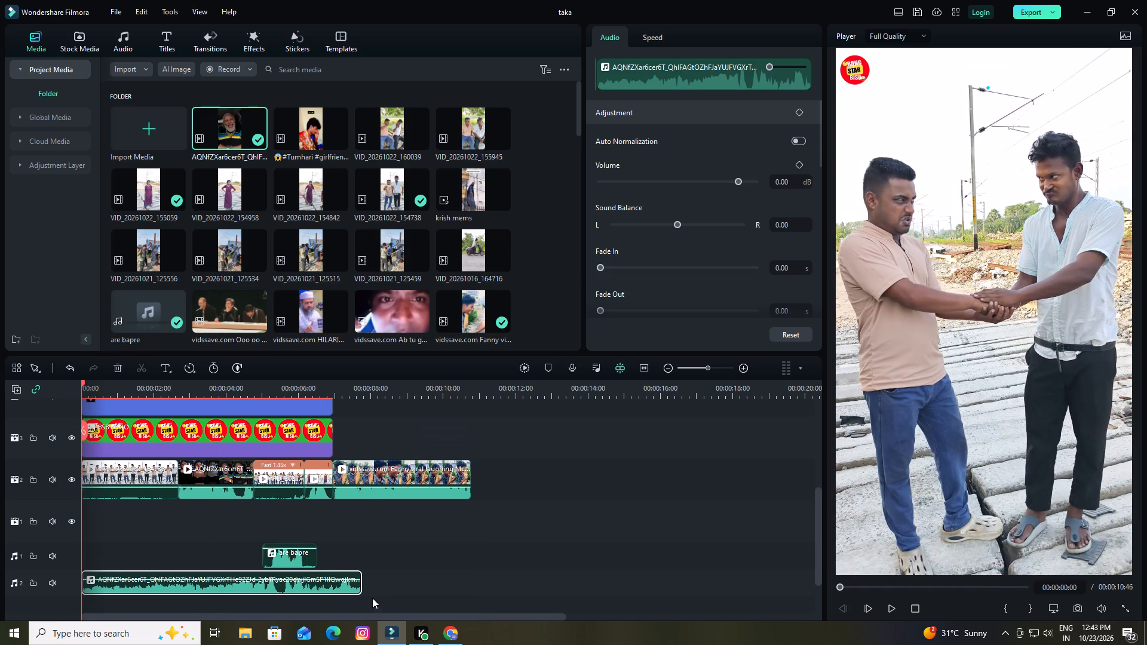
{"action": "key", "text": "space"}
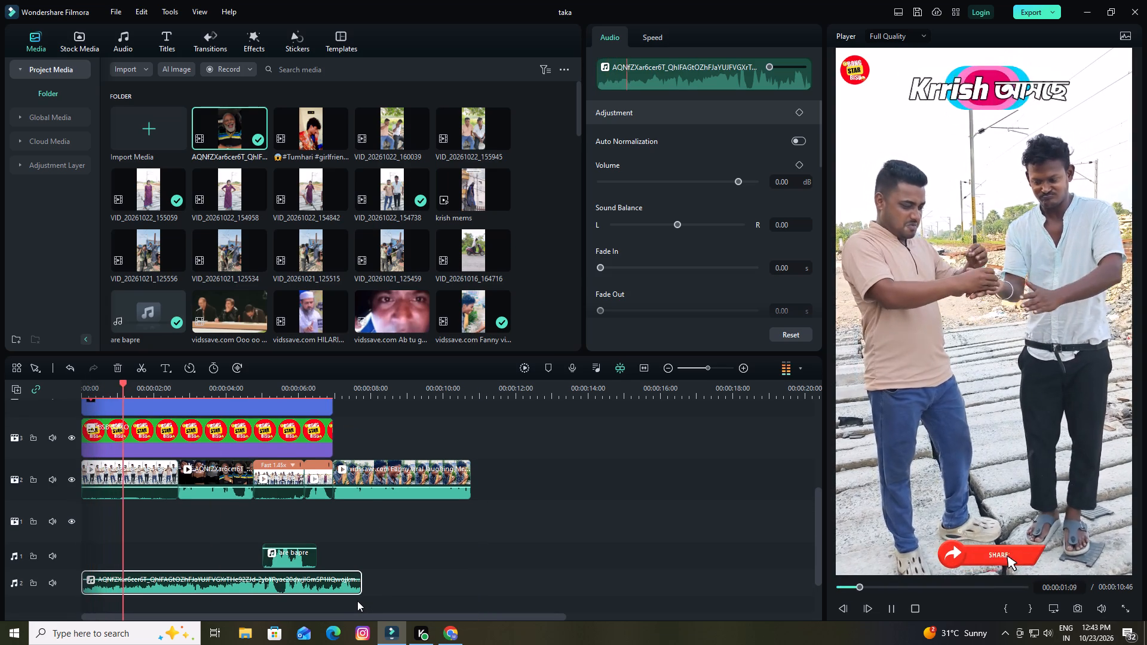
{"action": "key", "text": "space"}
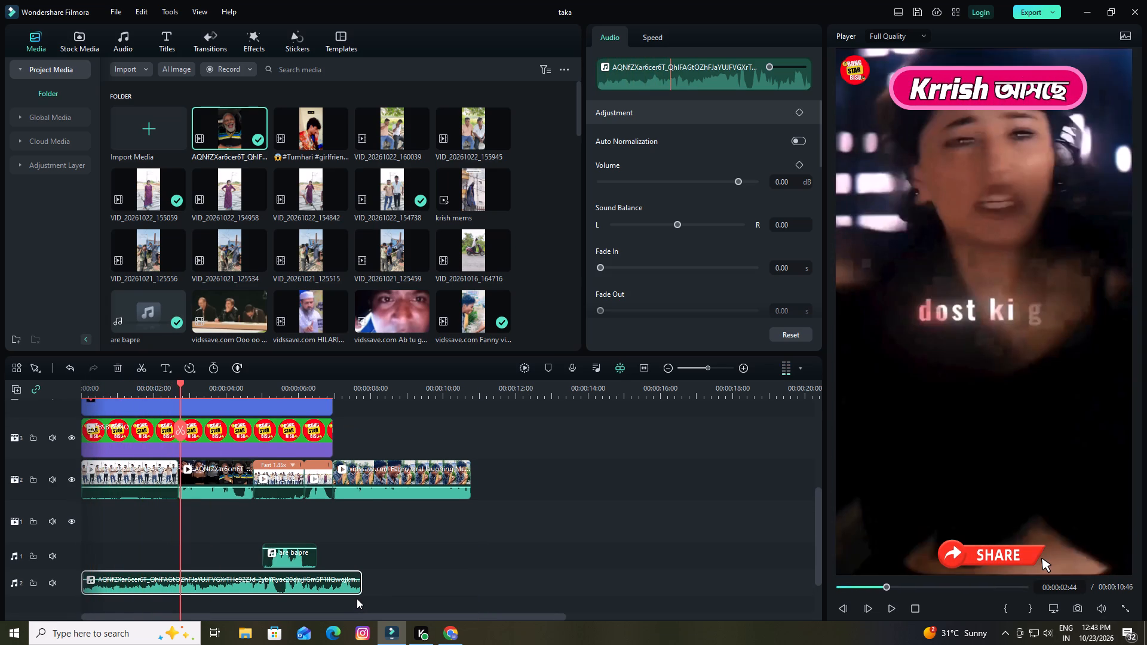
{"action": "left_click", "coordinate": [180, 383]}
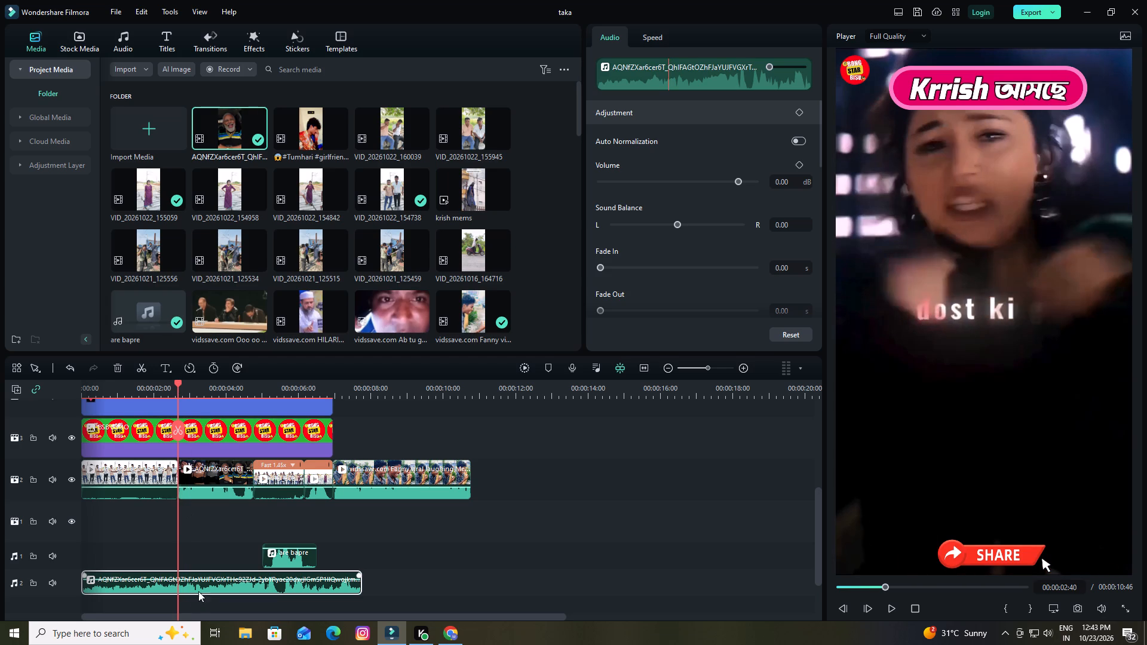
{"action": "key", "text": "space"}
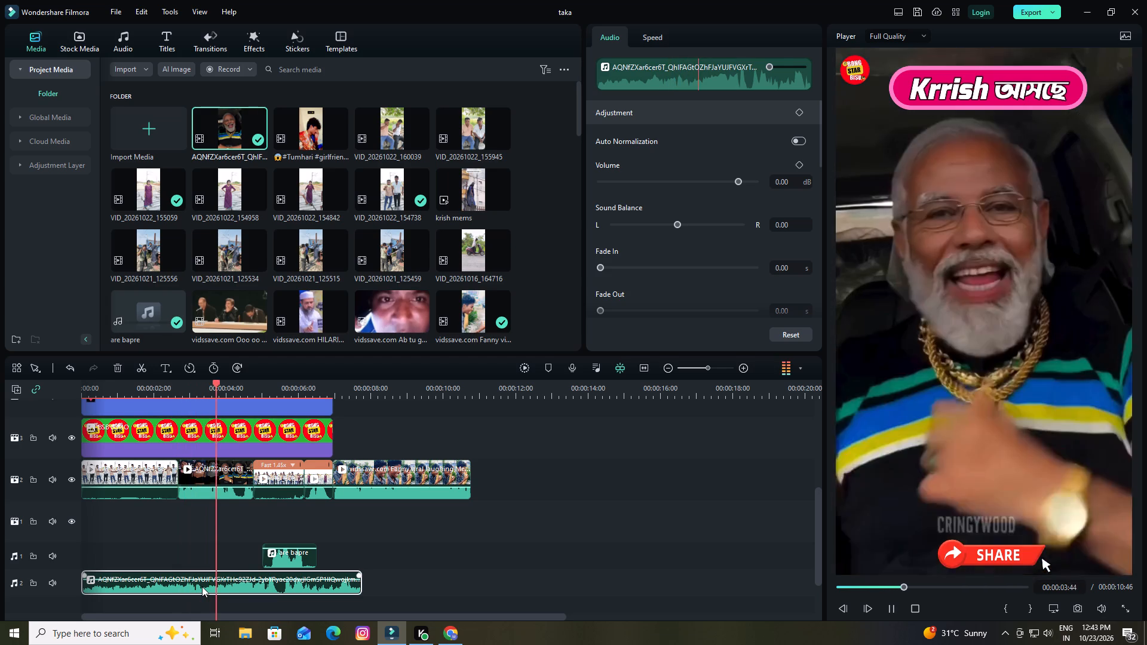
{"action": "key", "text": "space"}
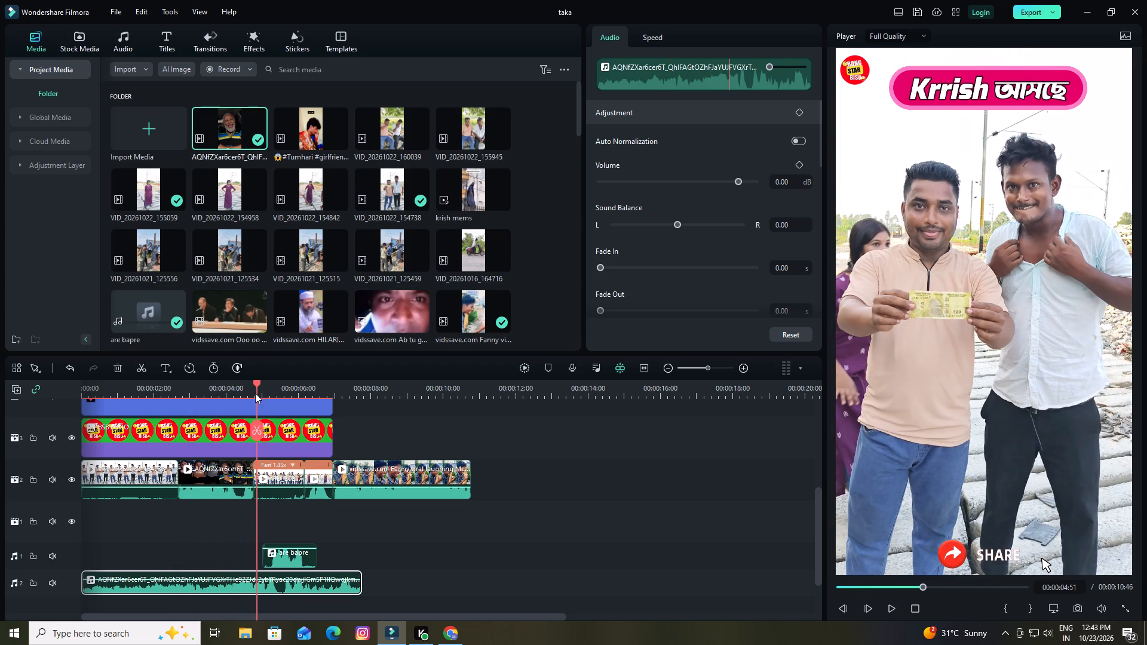
Split the detached AQNfZXar6cer6T audio at 00:00:04:44, where the meme clip ends, and delete the part after the cut.
{"action": "left_click", "coordinate": [256, 383]}
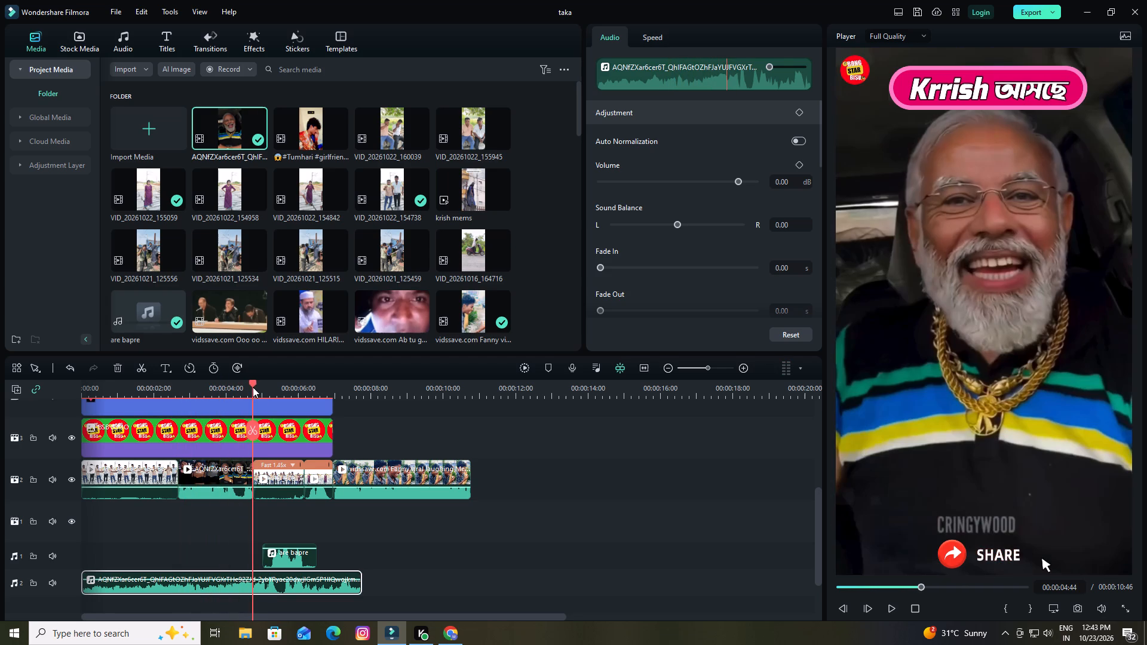
{"action": "left_click", "coordinate": [255, 586]}
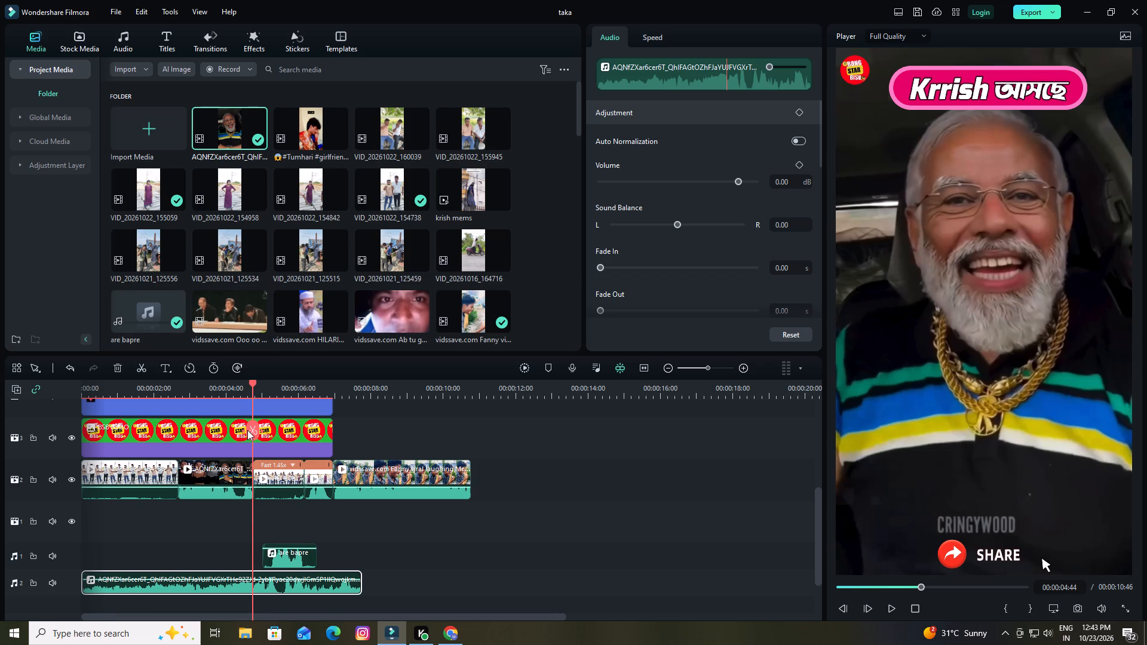
{"action": "left_click", "coordinate": [249, 428]}
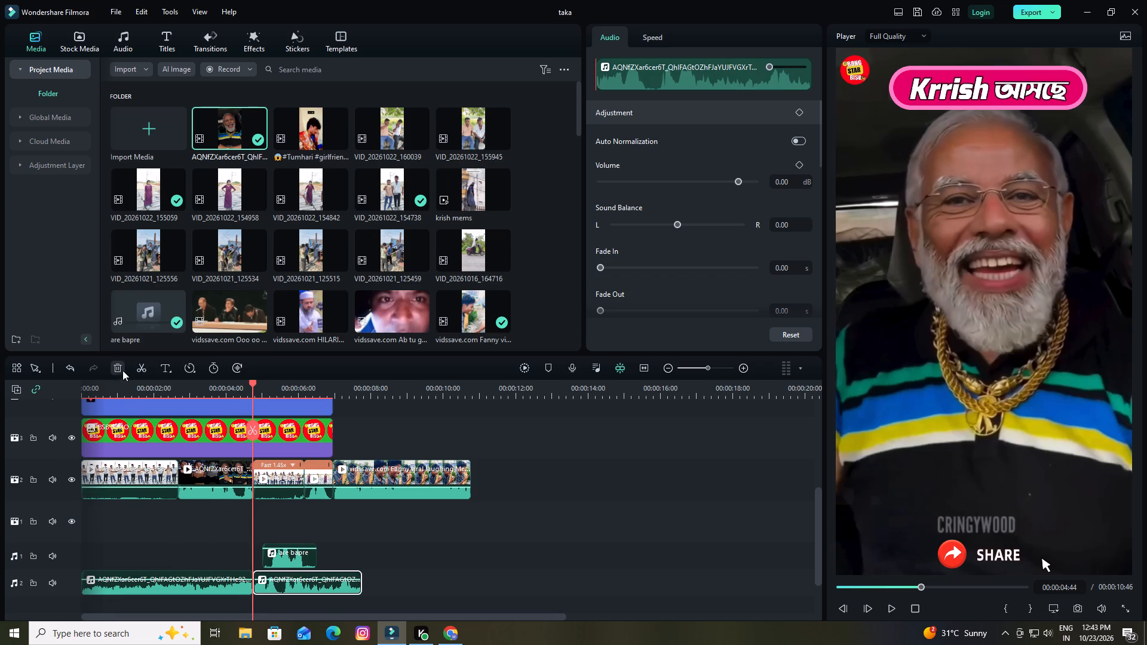
{"action": "left_click", "coordinate": [116, 365]}
{"action": "left_click_drag", "start_coordinate": [130, 578], "coordinate": [139, 559]}
Play the short from the beginning through the laughing clip to check the trimmed audio against the picture.
{"action": "left_click_drag", "start_coordinate": [250, 382], "coordinate": [45, 416]}
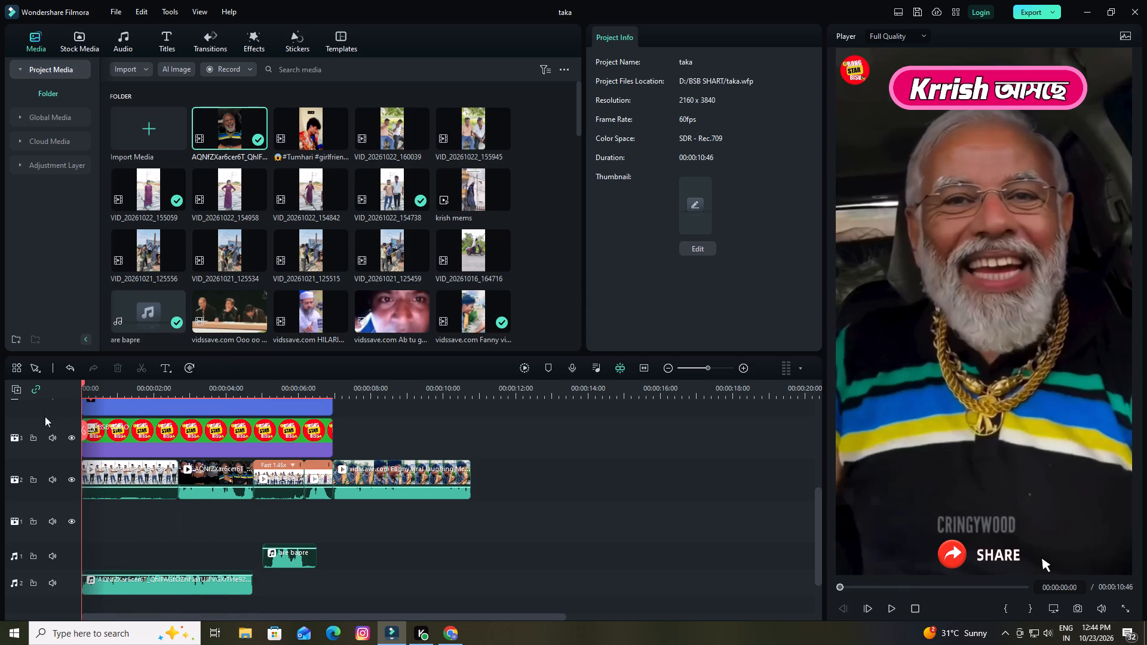
{"action": "left_click_drag", "start_coordinate": [45, 416], "coordinate": [35, 419]}
{"action": "key", "text": "space"}
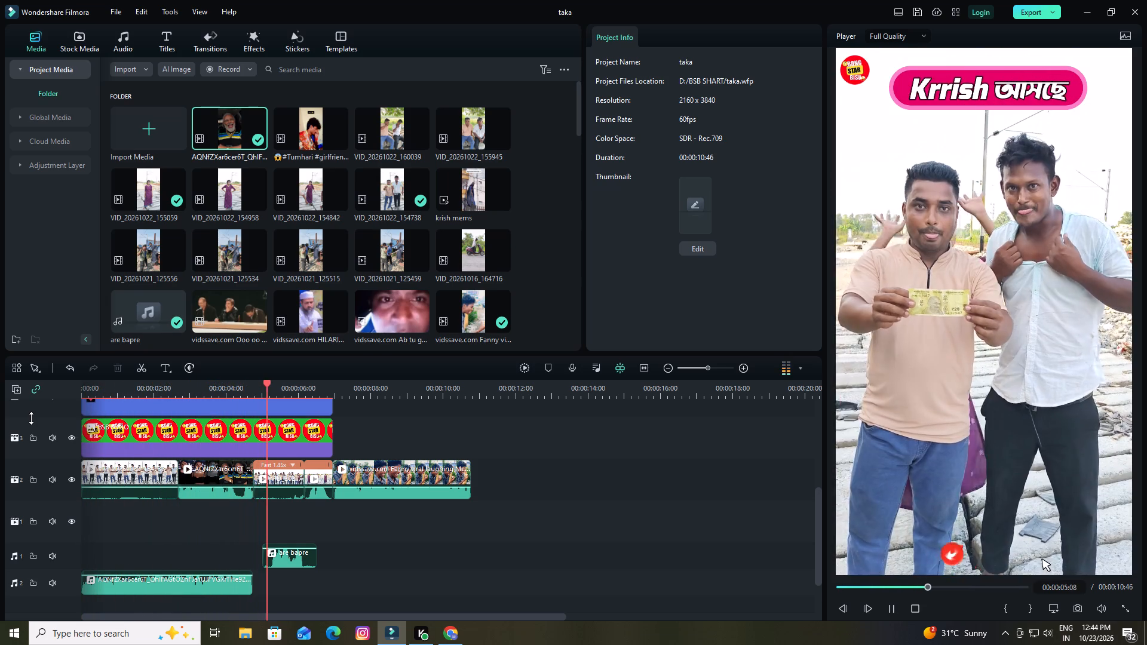
{"action": "key", "text": "space"}
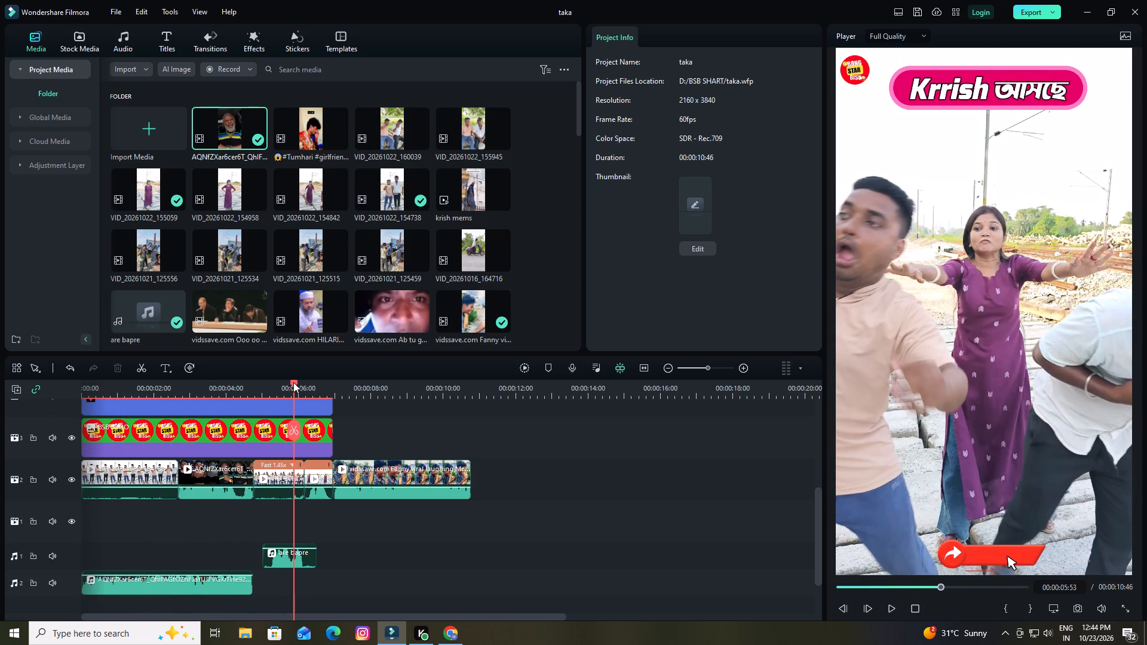
{"action": "left_click_drag", "start_coordinate": [293, 382], "coordinate": [231, 399]}
{"action": "key", "text": "space"}
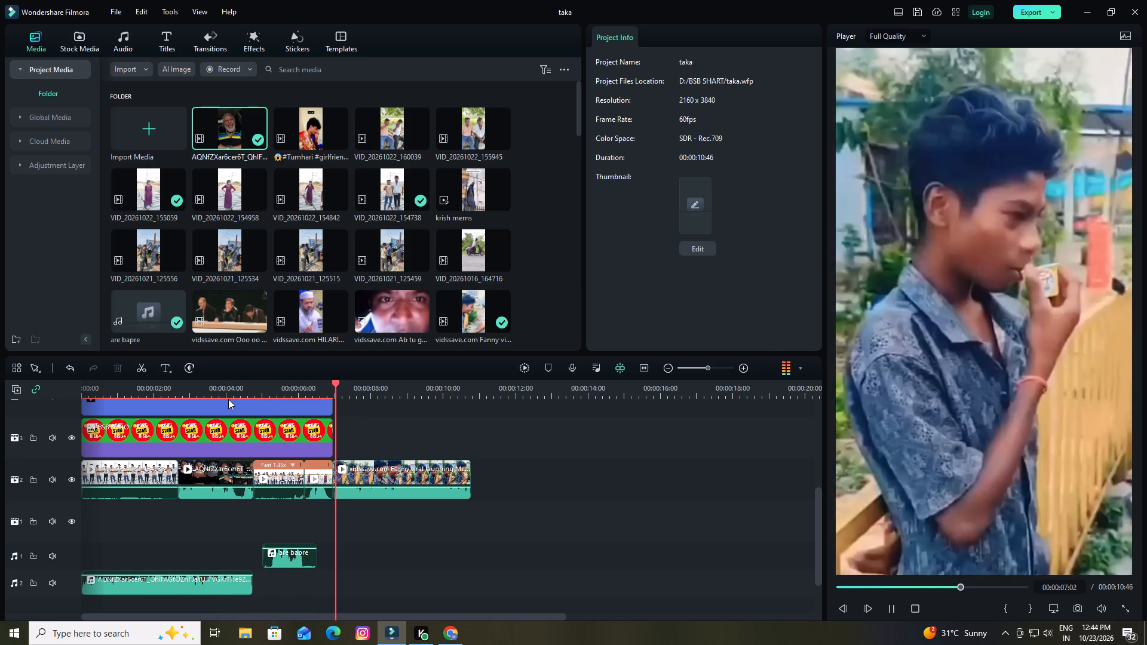
{"action": "key", "text": "space"}
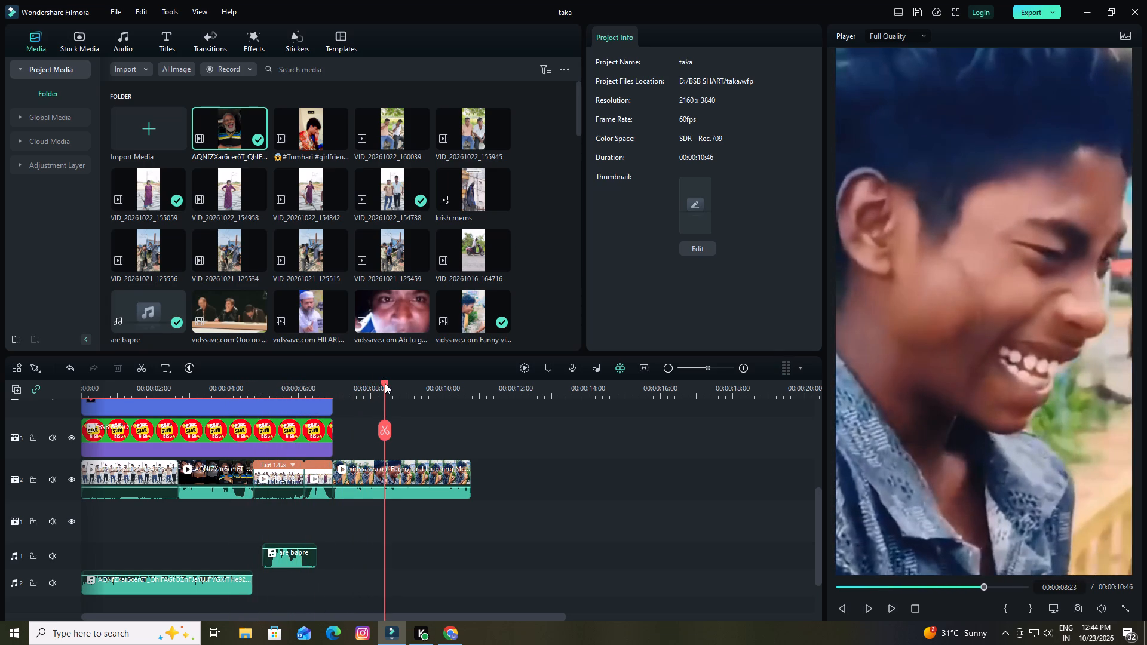
{"action": "left_click_drag", "start_coordinate": [385, 383], "coordinate": [0, 407]}
{"action": "key", "text": "space"}
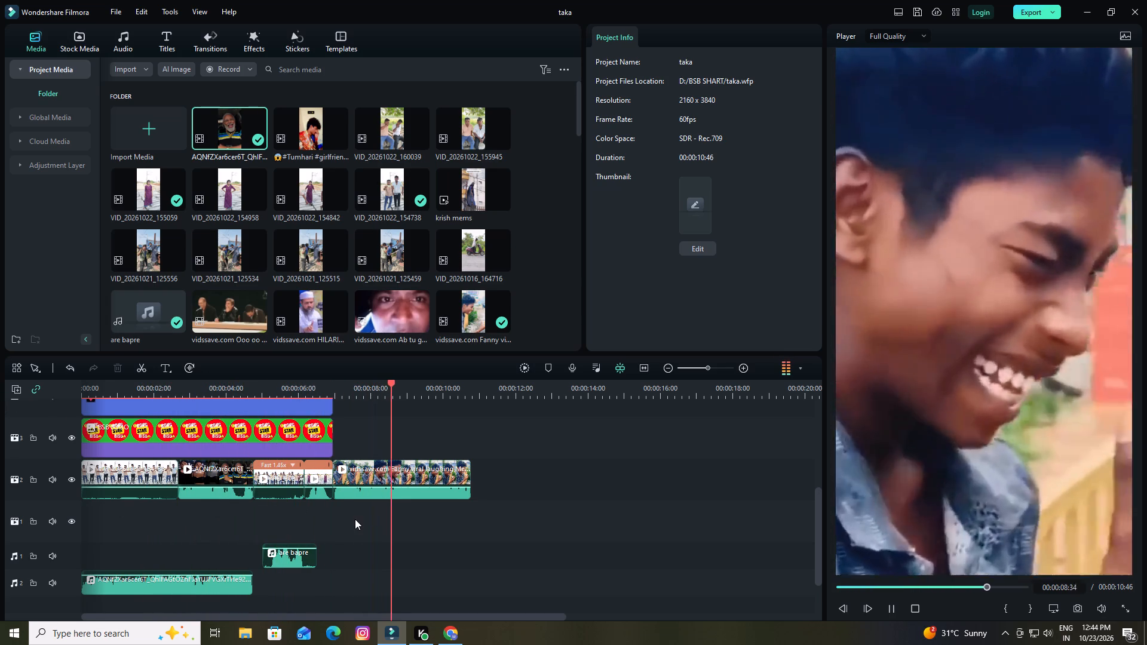
{"action": "key", "text": "space"}
{"action": "left_click_drag", "start_coordinate": [415, 382], "coordinate": [275, 402]}
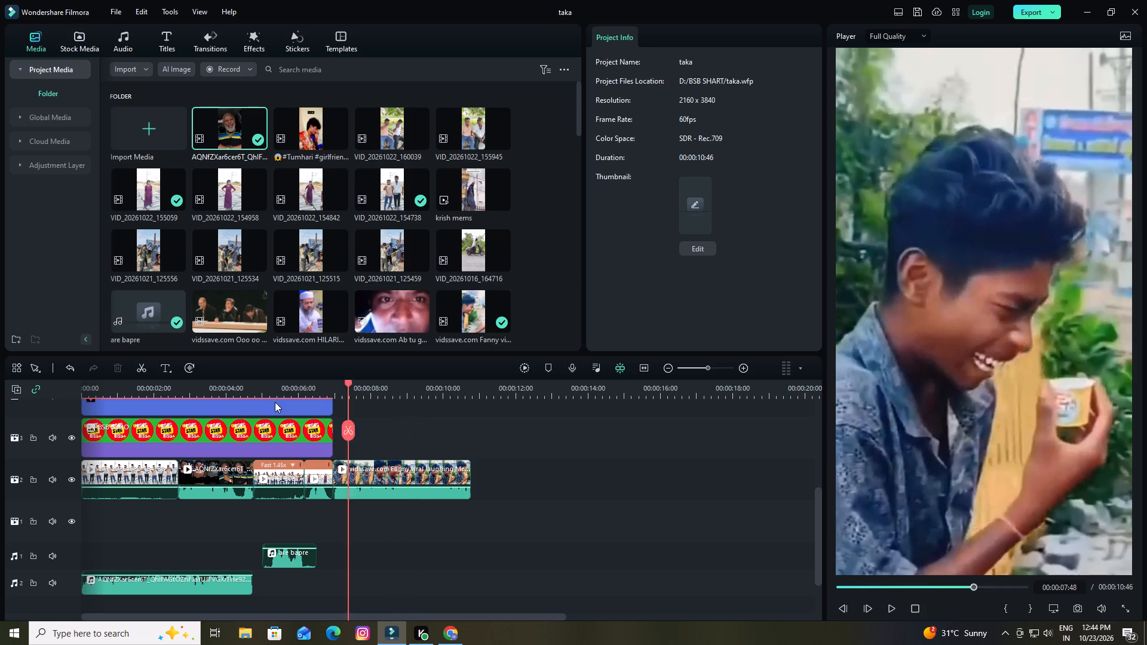
{"action": "left_click_drag", "start_coordinate": [275, 402], "coordinate": [91, 428]}
{"action": "left_click_drag", "start_coordinate": [90, 382], "coordinate": [49, 388]}
{"action": "key", "text": "space"}
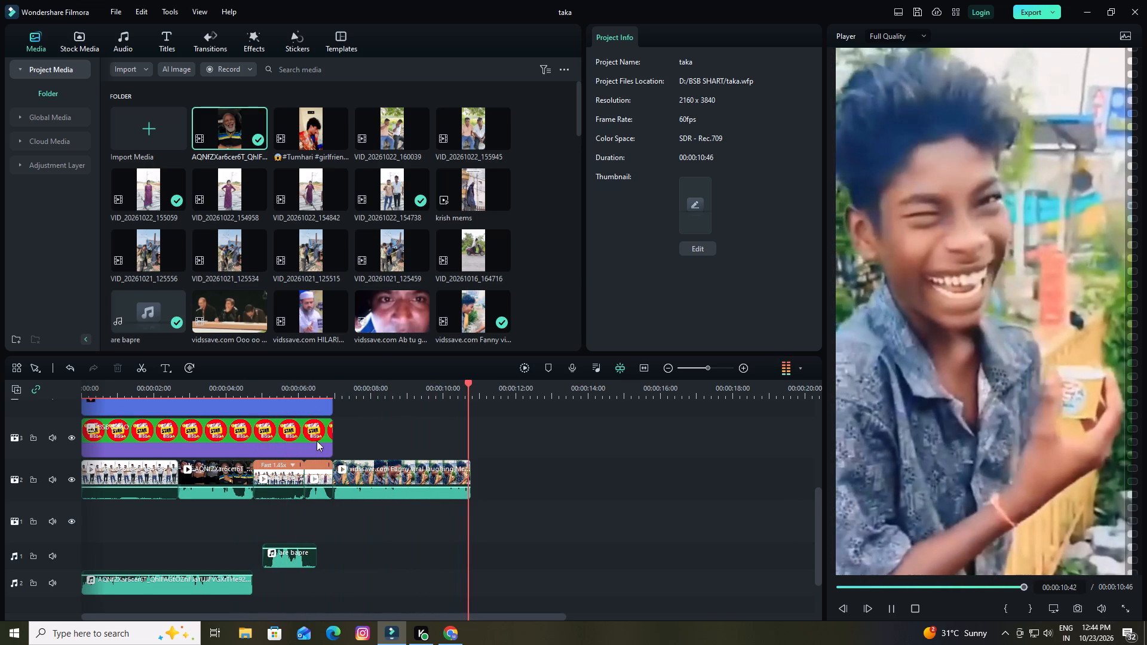
Open the "Krrish আসছে" title above the logo overlay for editing and clear all of its text.
{"action": "scroll", "coordinate": [299, 499], "scroll_direction": "up", "scroll_amount": 2}
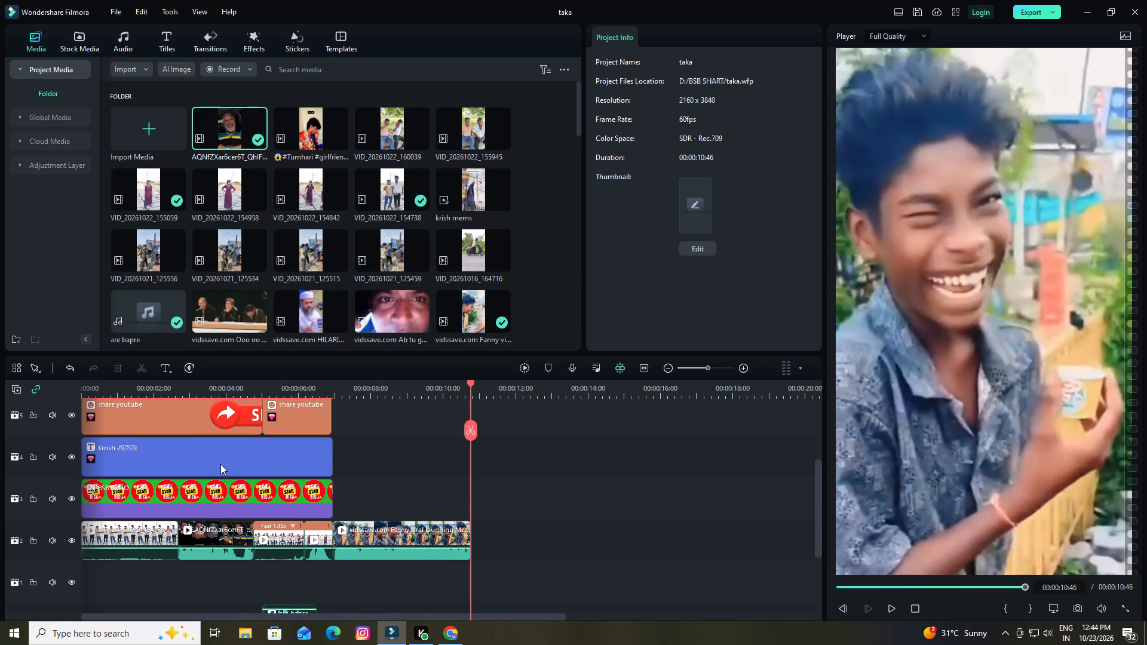
{"action": "double_click", "coordinate": [218, 457]}
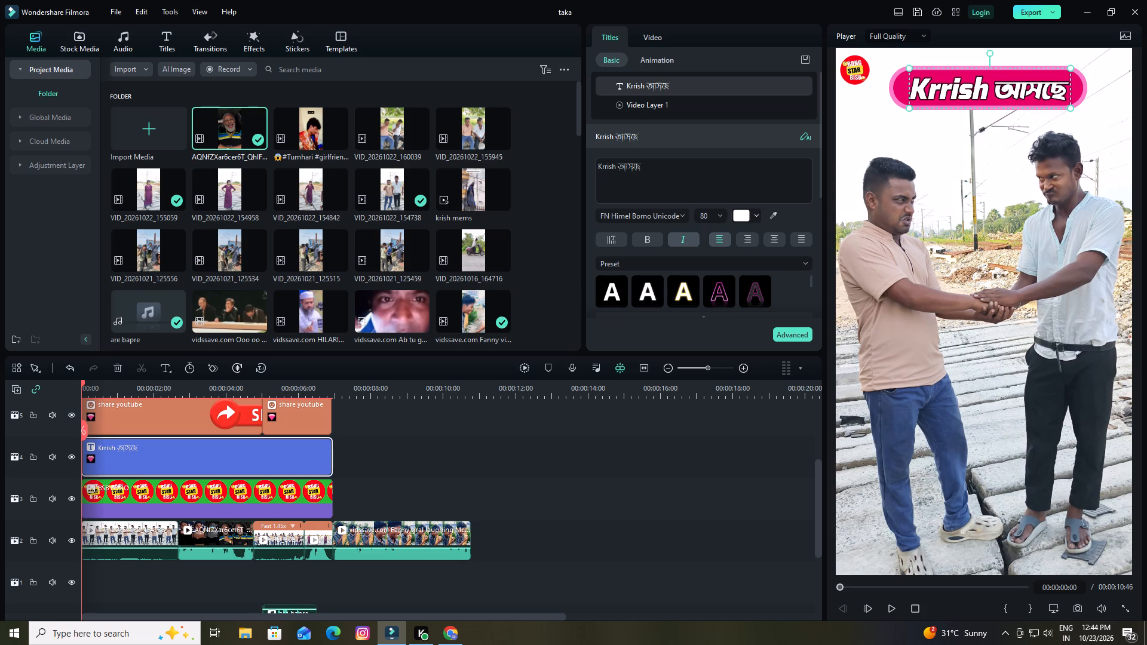
{"action": "left_click", "coordinate": [651, 164]}
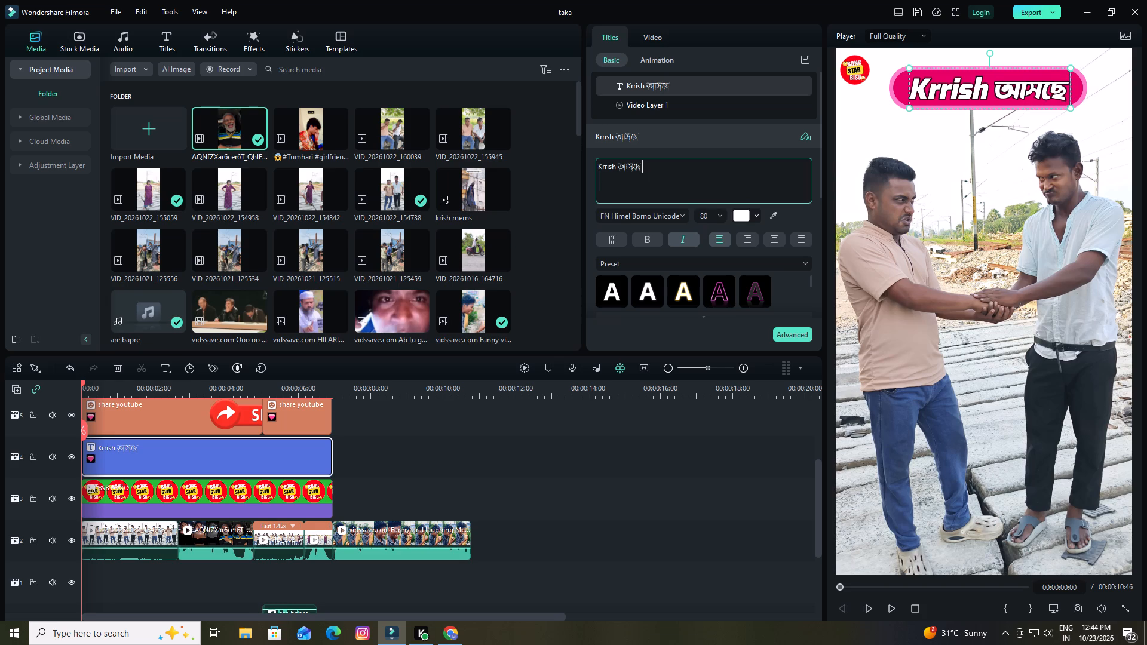
{"action": "key", "text": "BackSpace"}
{"action": "key", "text": "BackSpace"}
{"action": "key", "text": "BackSpace"}
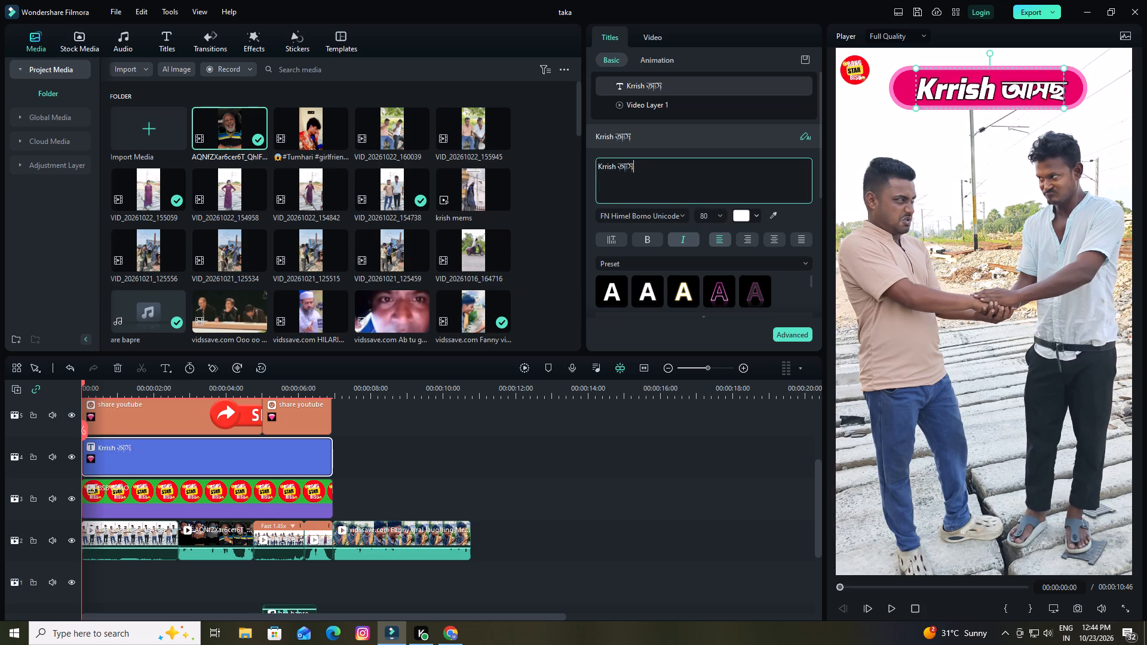
{"action": "key", "text": "BackSpace"}
{"action": "key", "text": "BackSpace"}
{"action": "key", "text": "BackSpace"}
{"action": "key", "text": "BackSpace"}
{"action": "key", "text": "BackSpace"}
{"action": "key", "text": "BackSpace"}
{"action": "key", "text": "BackSpace"}
{"action": "key", "text": "BackSpace"}
{"action": "key", "text": "BackSpace"}
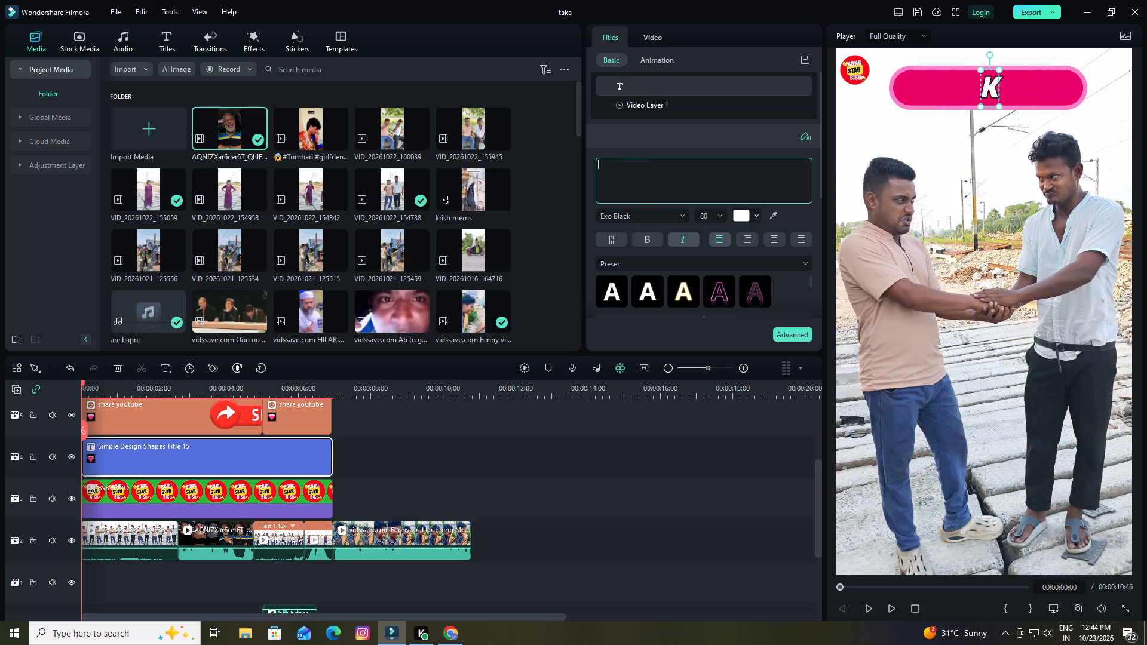
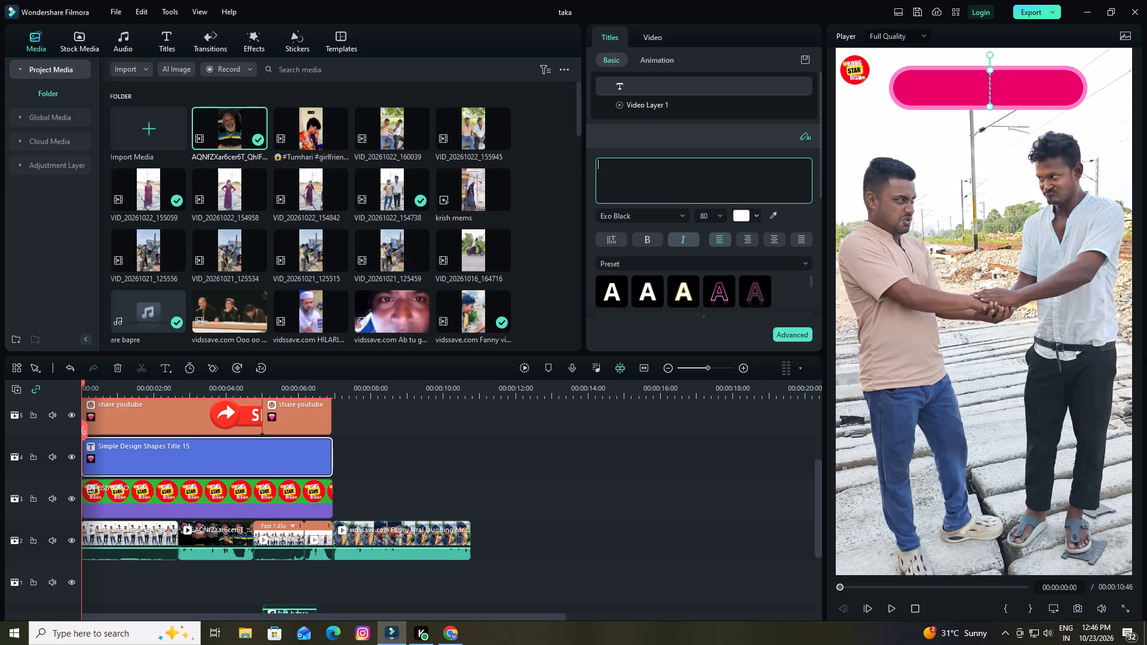
Switch the input language to Bangla Phonetic and enter "টাকার পাওয়ার" as the title's text.
{"action": "left_click", "coordinate": [1071, 634]}
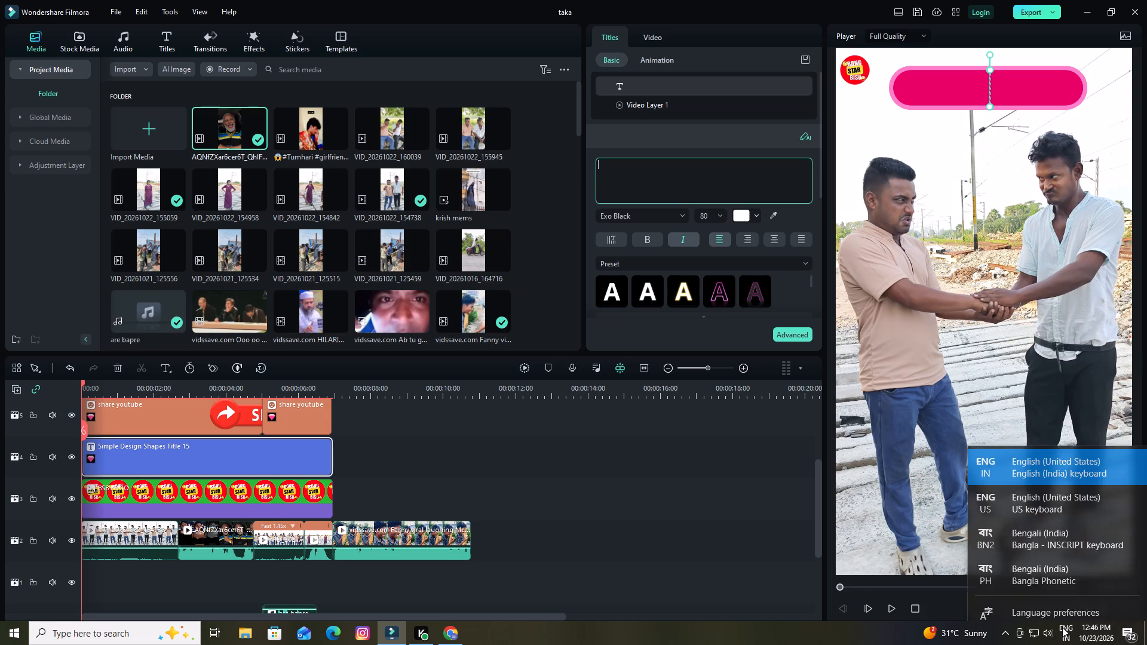
{"action": "left_click", "coordinate": [1047, 563]}
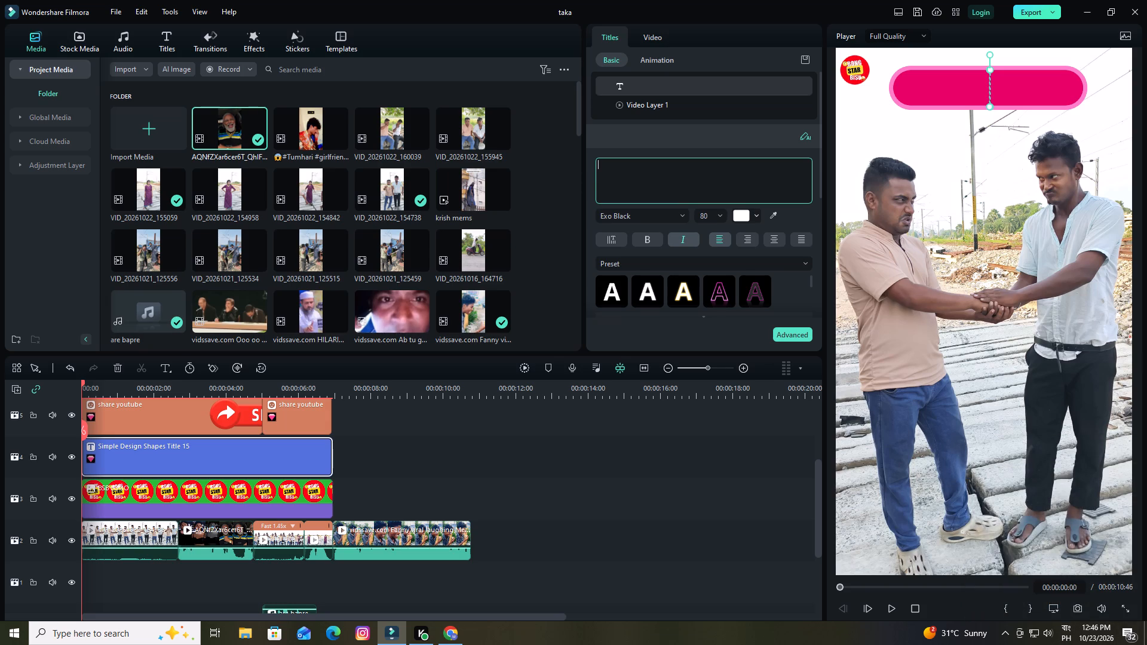
{"action": "left_click", "coordinate": [649, 173]}
{"action": "type", "text": "ta"}
{"action": "type", "text": "ka"}
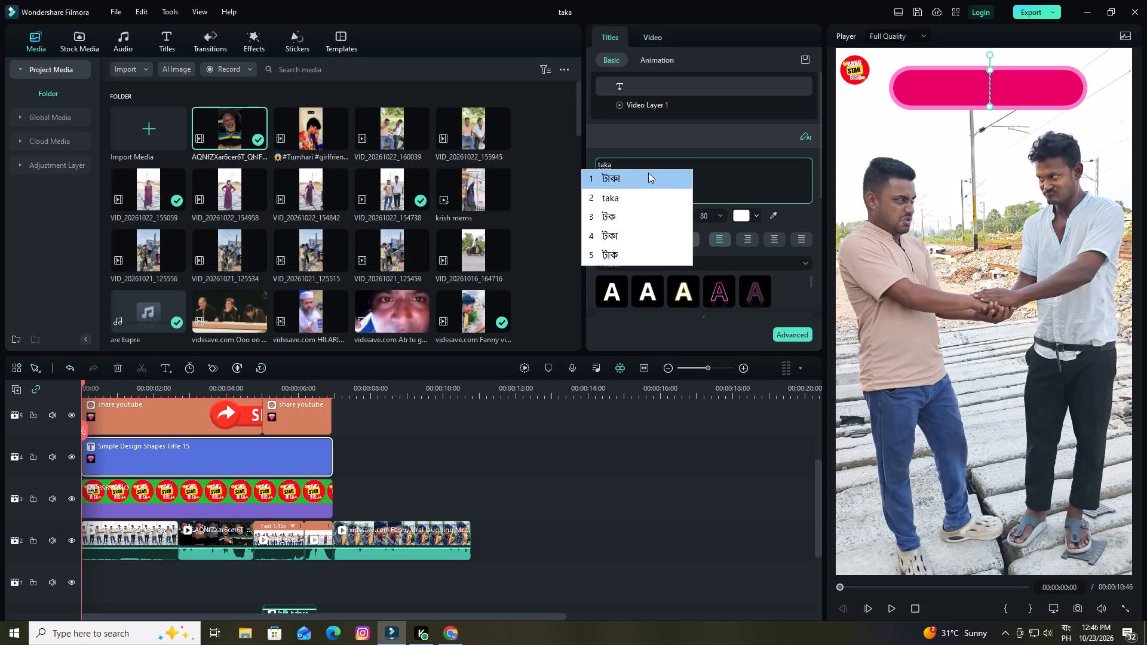
{"action": "key", "text": "r"}
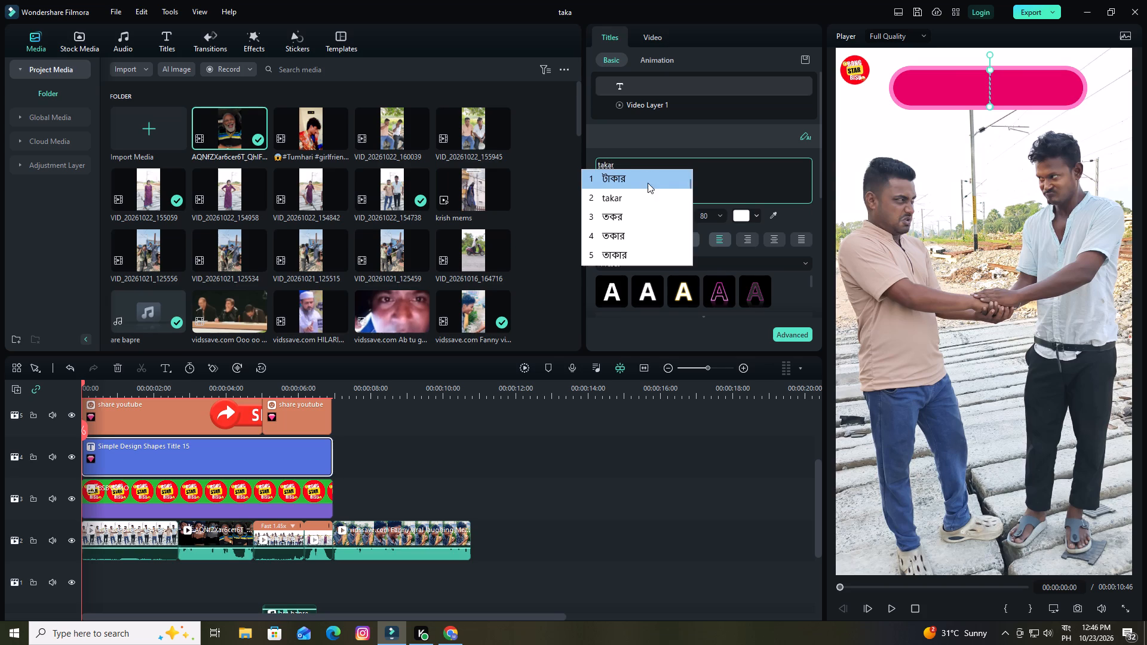
{"action": "left_click", "coordinate": [645, 181]}
{"action": "type", "text": "power"}
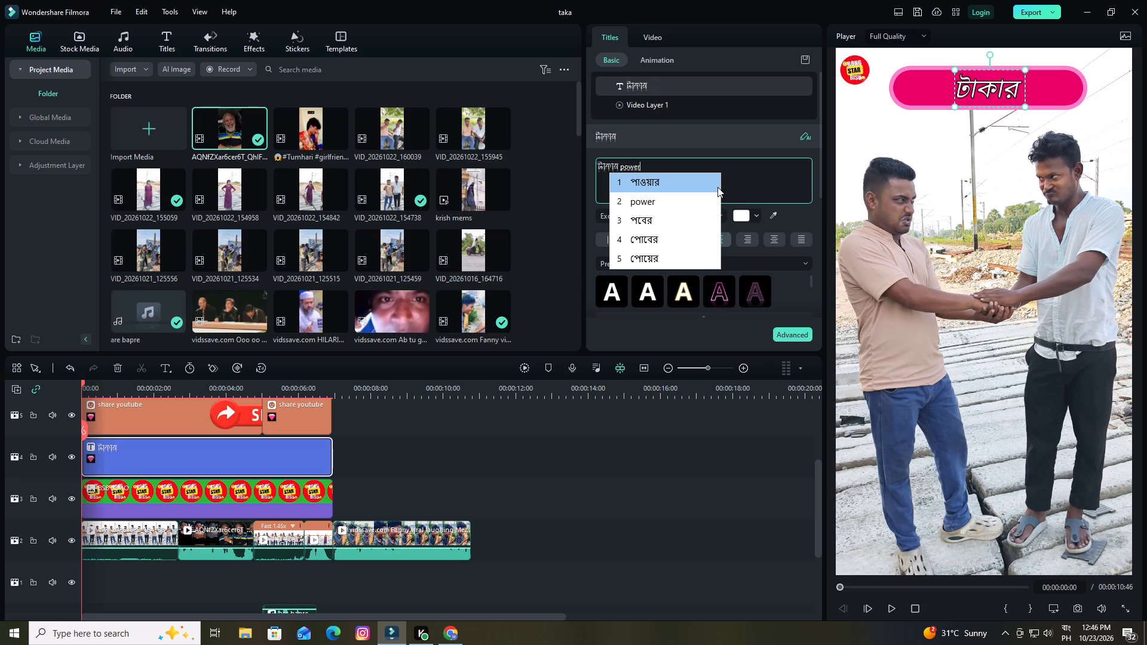
{"action": "left_click", "coordinate": [654, 182]}
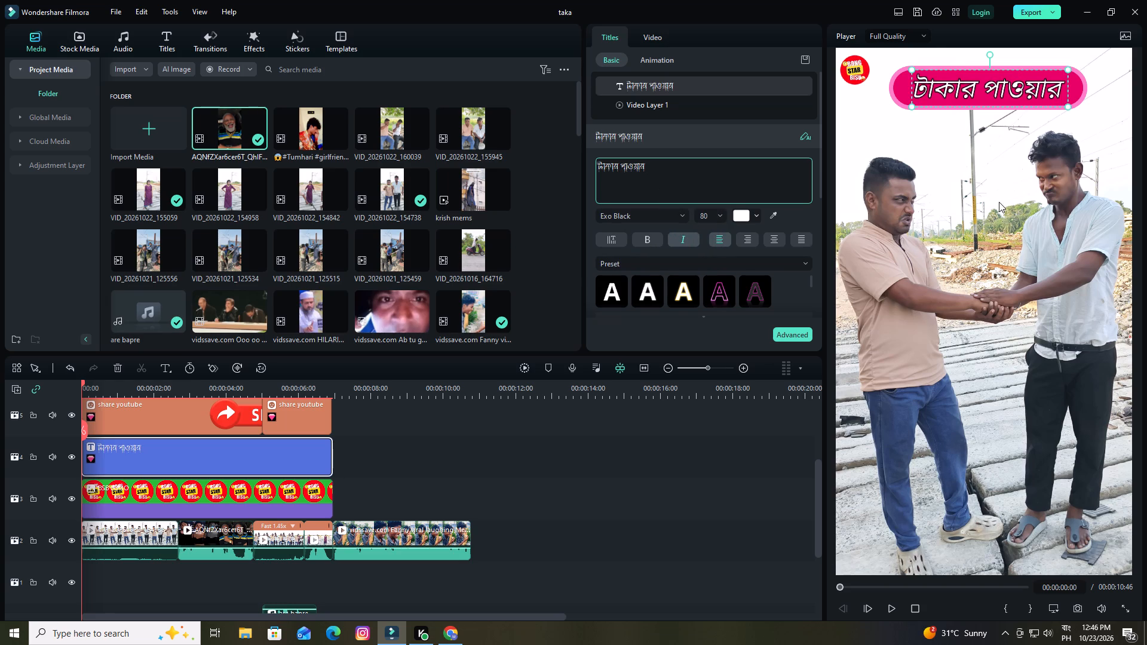
{"action": "left_click", "coordinate": [985, 166]}
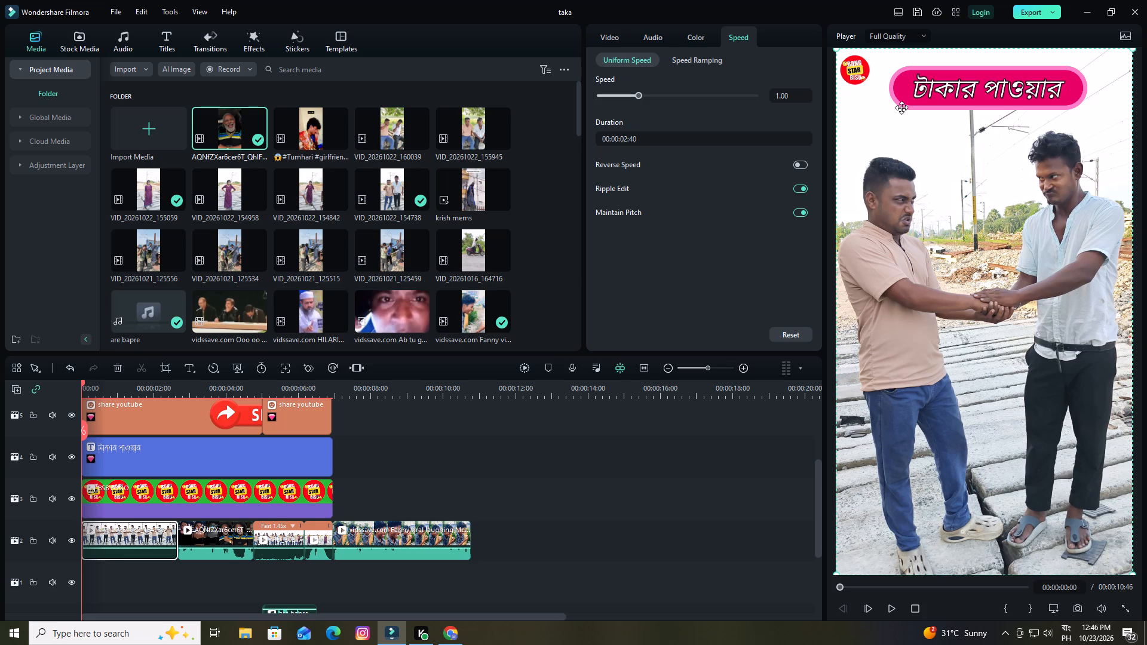
Shrink the title's pink background shape to 64% scale and nudge the text slightly left within it.
{"action": "left_click", "coordinate": [898, 100]}
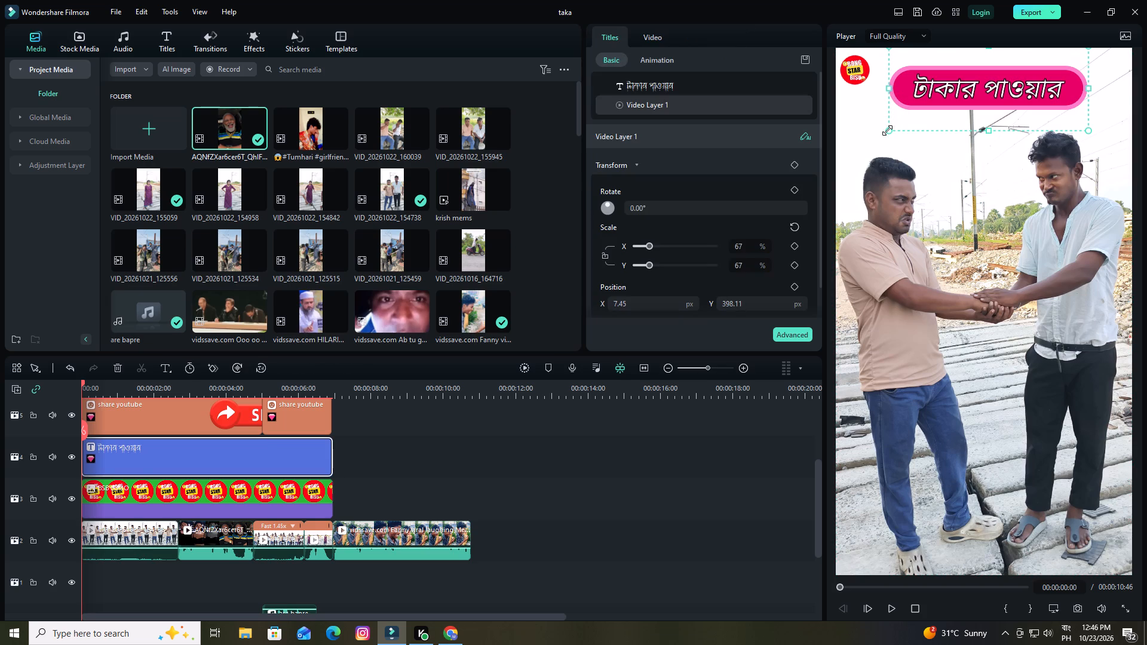
{"action": "left_click_drag", "start_coordinate": [888, 131], "coordinate": [897, 126]}
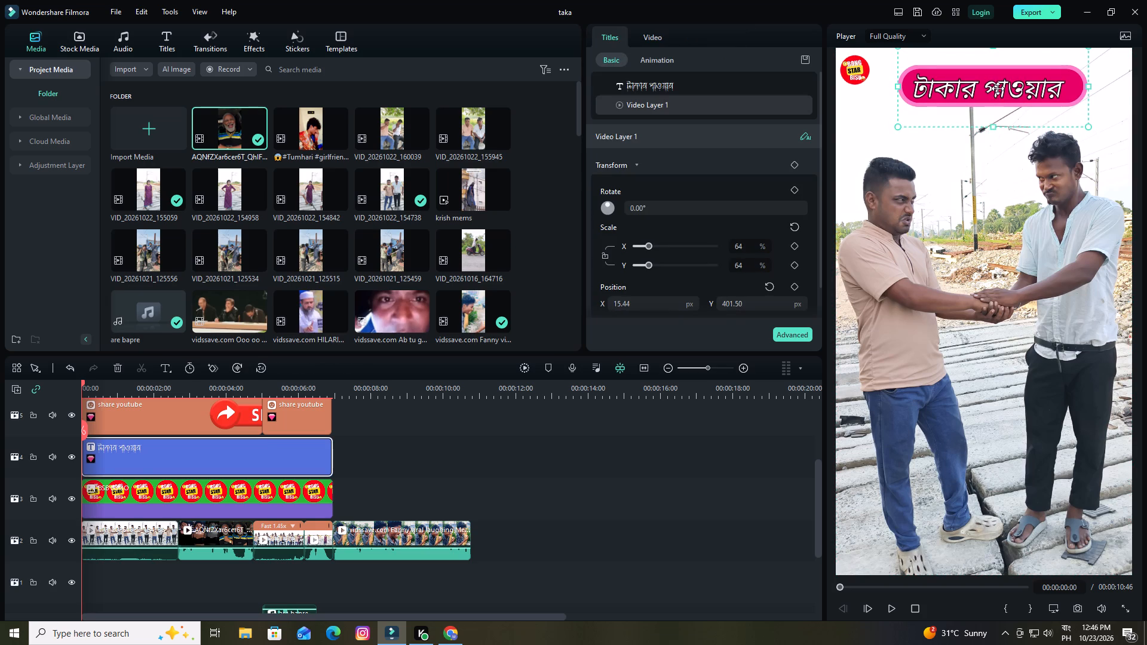
{"action": "left_click", "coordinate": [997, 88]}
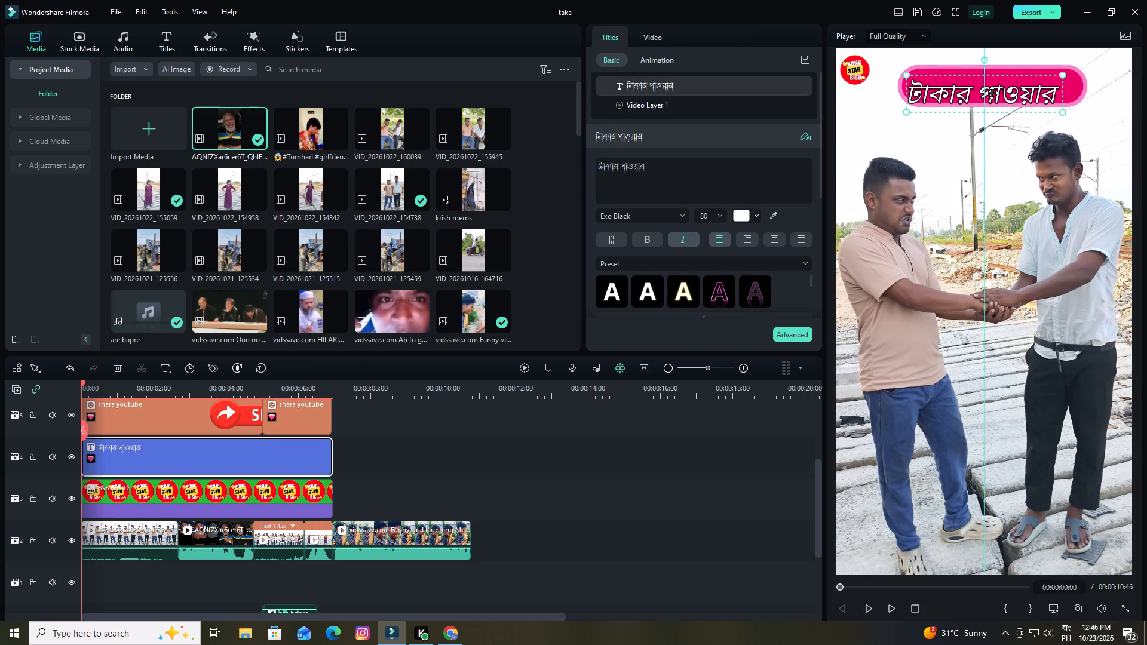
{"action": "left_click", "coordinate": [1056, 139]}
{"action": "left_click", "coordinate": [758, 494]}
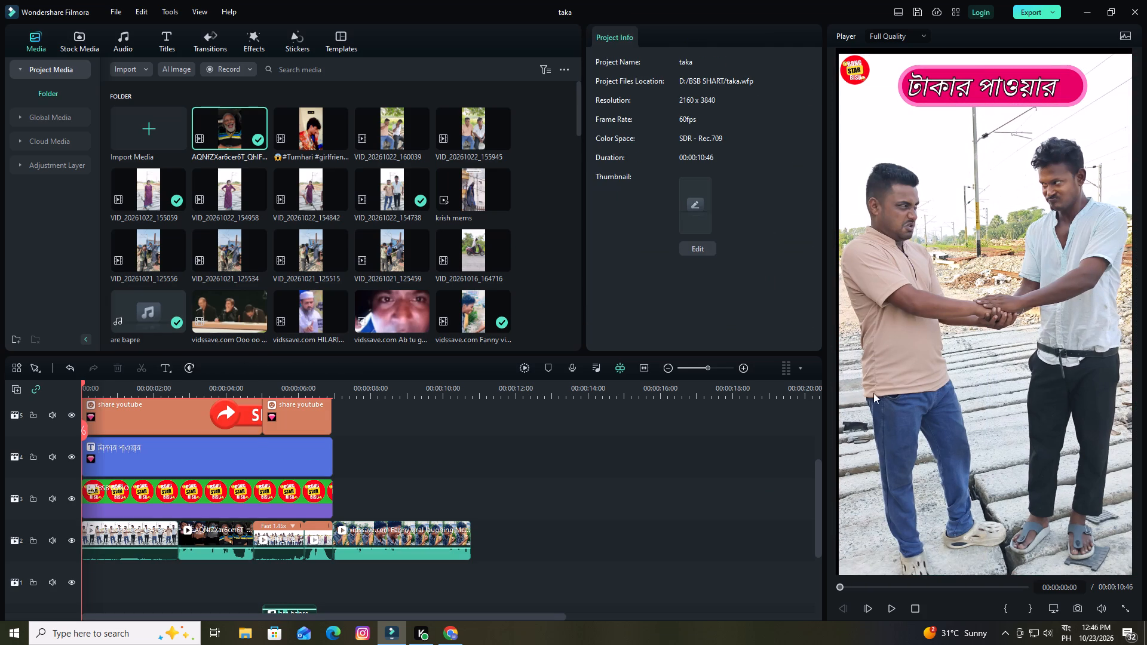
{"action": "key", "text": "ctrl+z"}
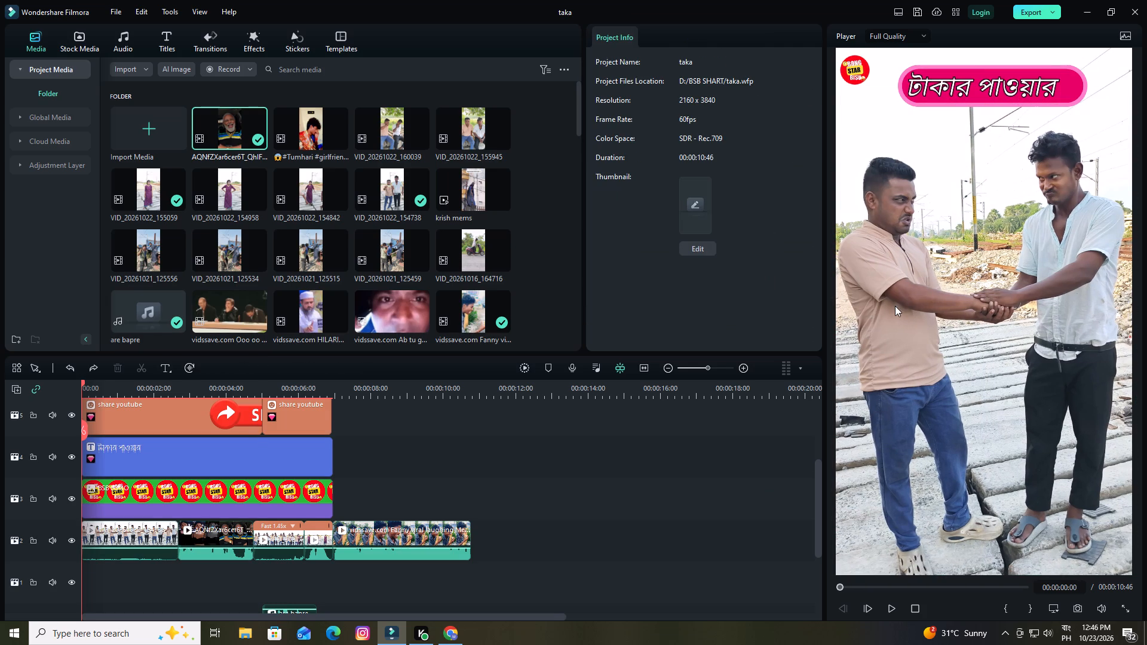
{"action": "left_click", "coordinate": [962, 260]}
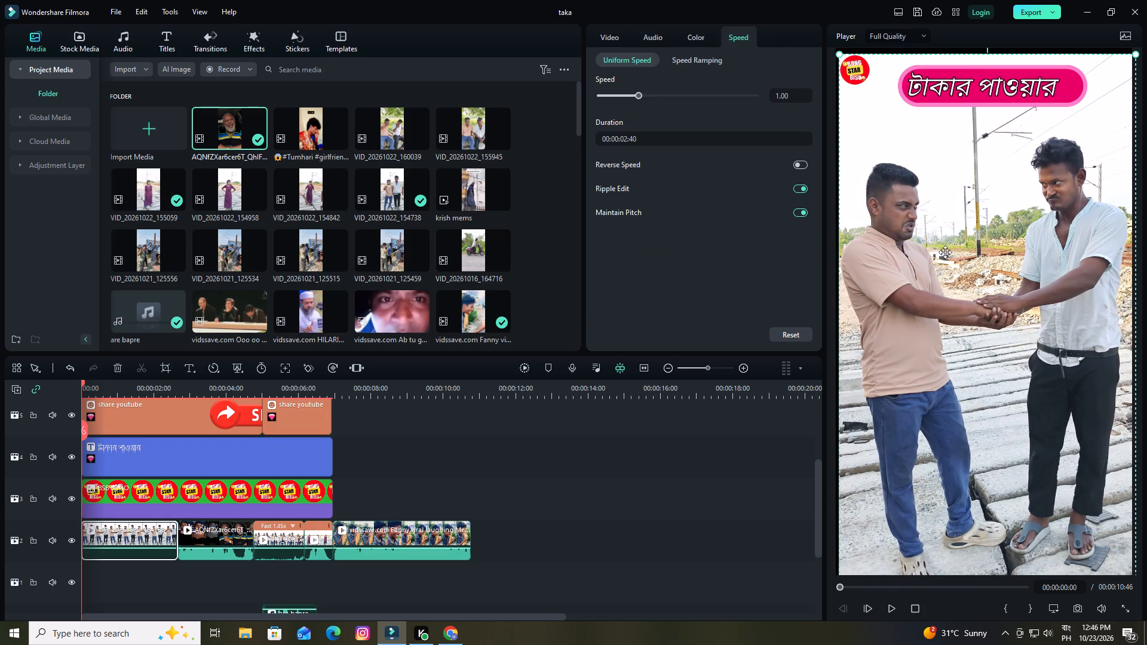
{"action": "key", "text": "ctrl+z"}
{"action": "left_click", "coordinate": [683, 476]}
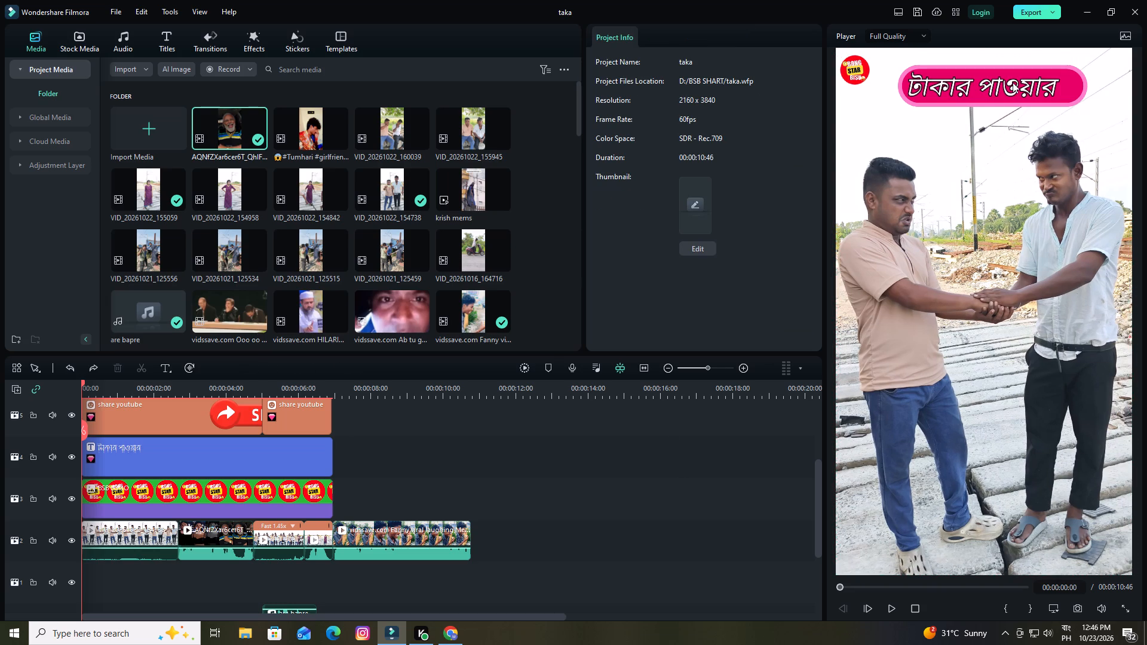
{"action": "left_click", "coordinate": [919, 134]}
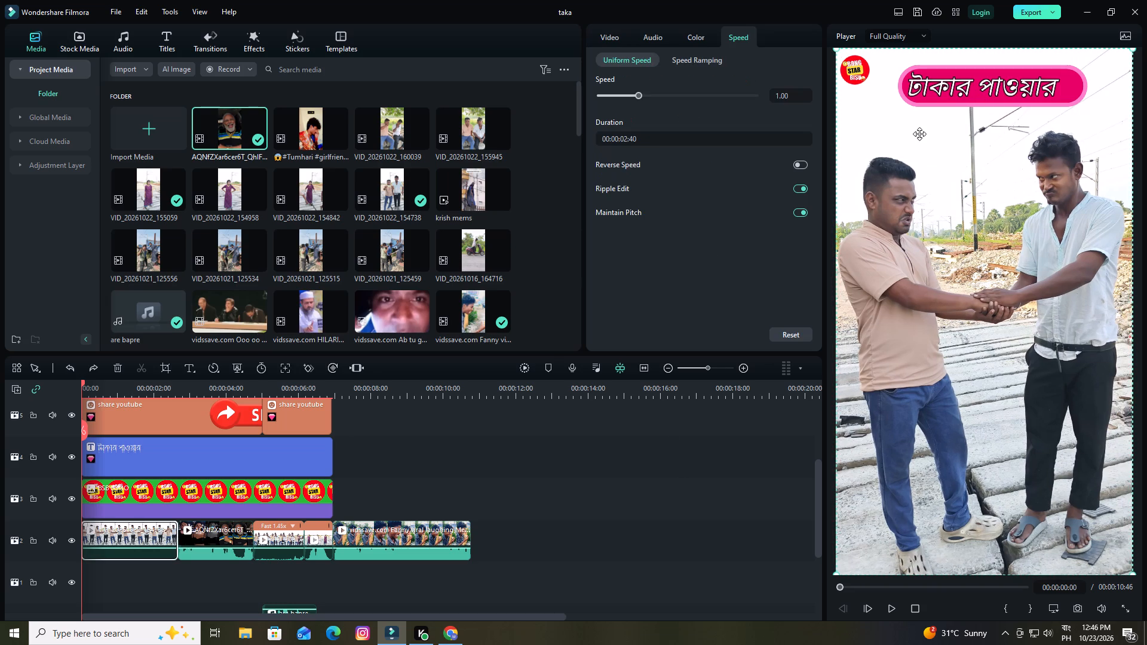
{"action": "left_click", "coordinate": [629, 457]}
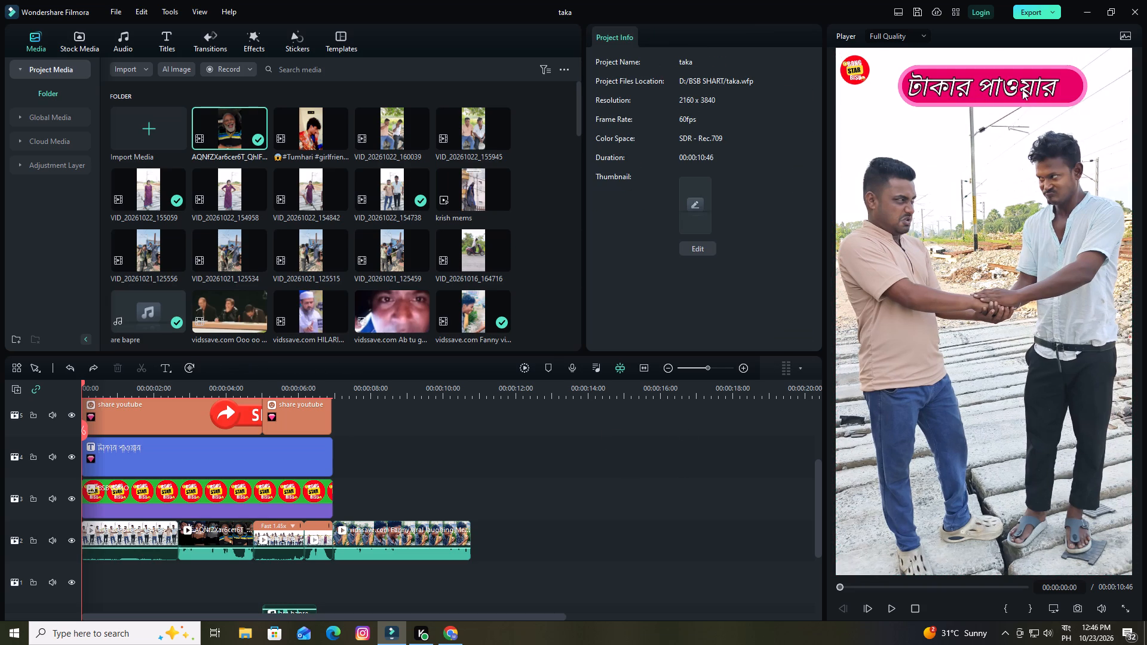
Move the "টাকার পাওয়ার" text slightly right so that it sits centred in the pink shape.
{"action": "left_click", "coordinate": [1014, 85]}
{"action": "left_click_drag", "start_coordinate": [1002, 86], "coordinate": [1010, 84]}
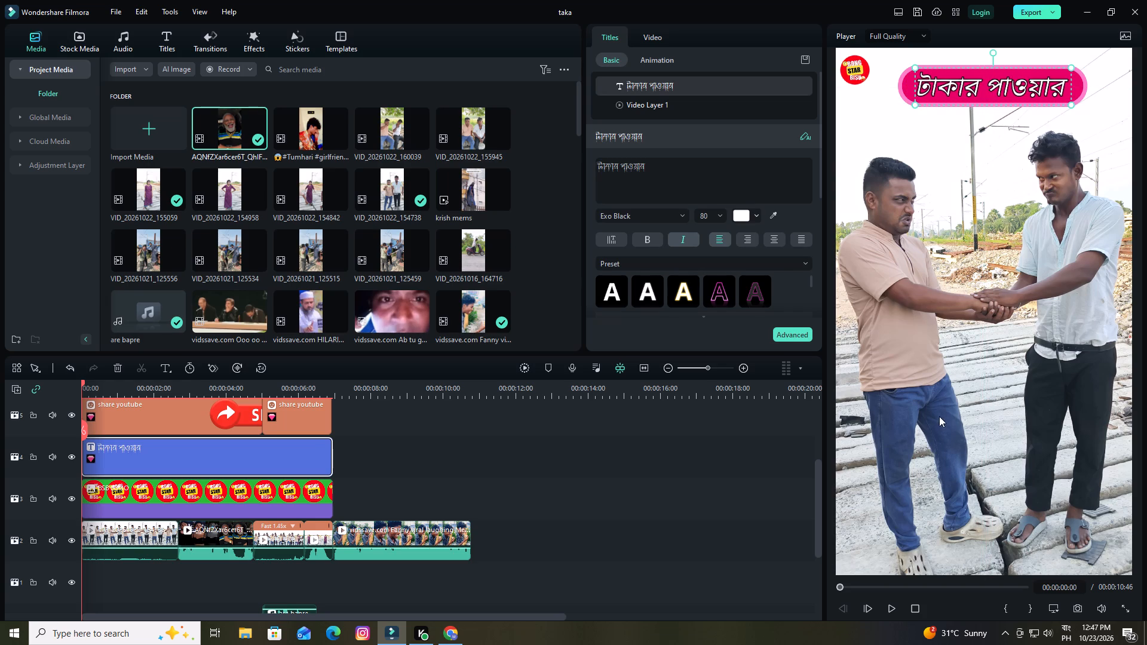
{"action": "left_click", "coordinate": [767, 518]}
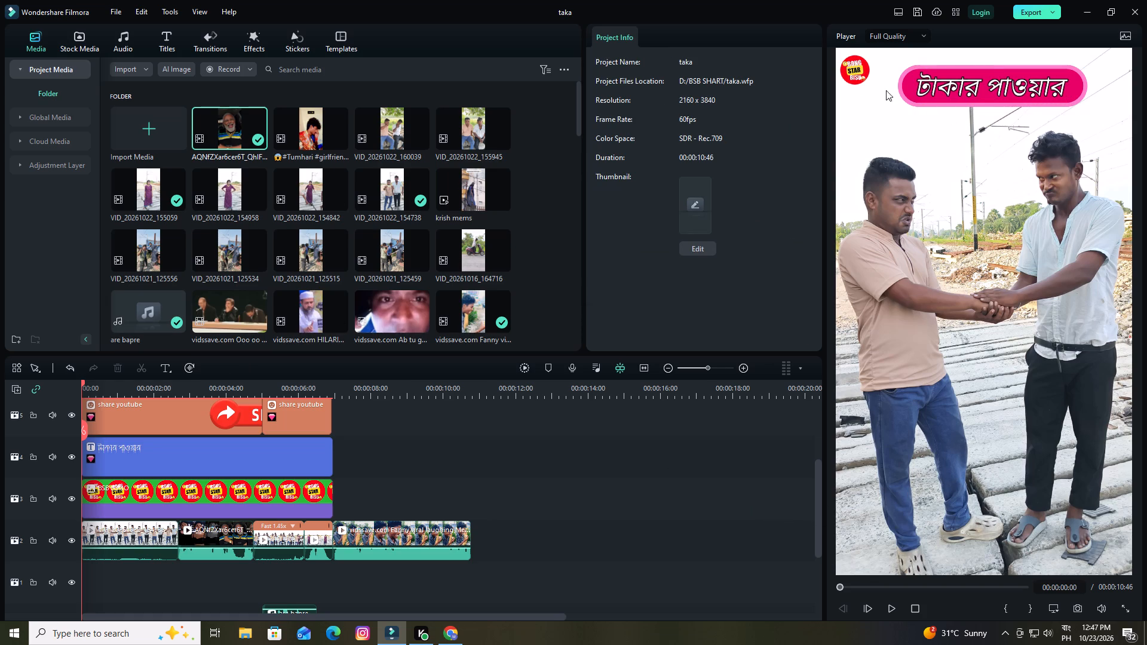
Change the "টাকার পাওয়ার" title's font to FN Sabina Shorolipi Bangla Uni.
{"action": "left_click", "coordinate": [938, 80]}
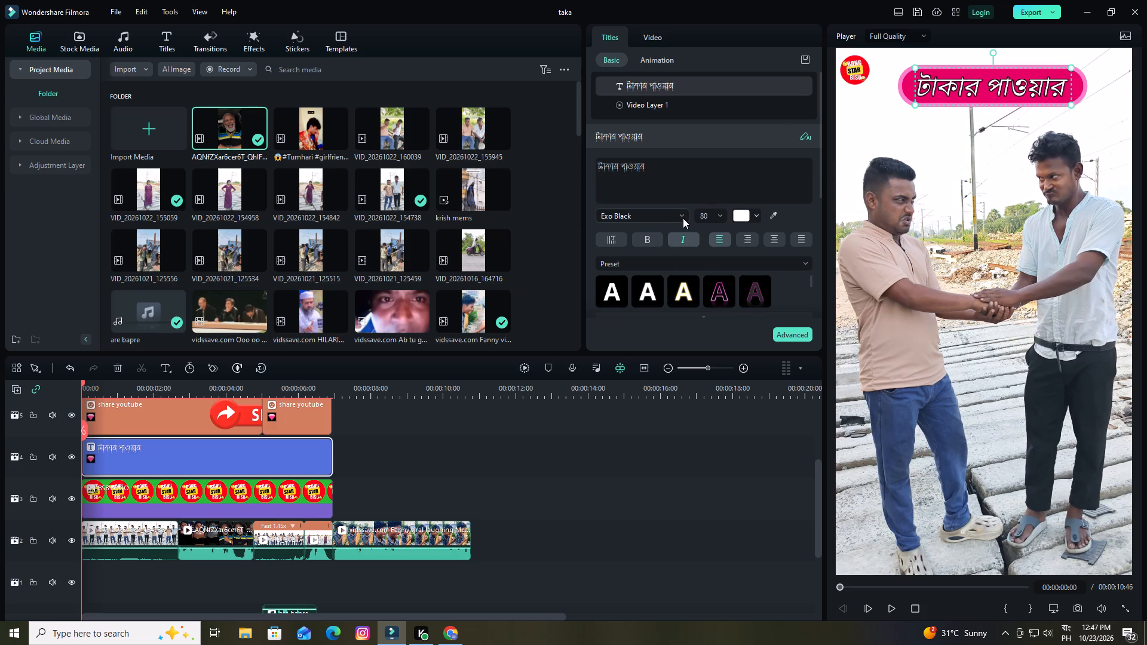
{"action": "left_click", "coordinate": [682, 215]}
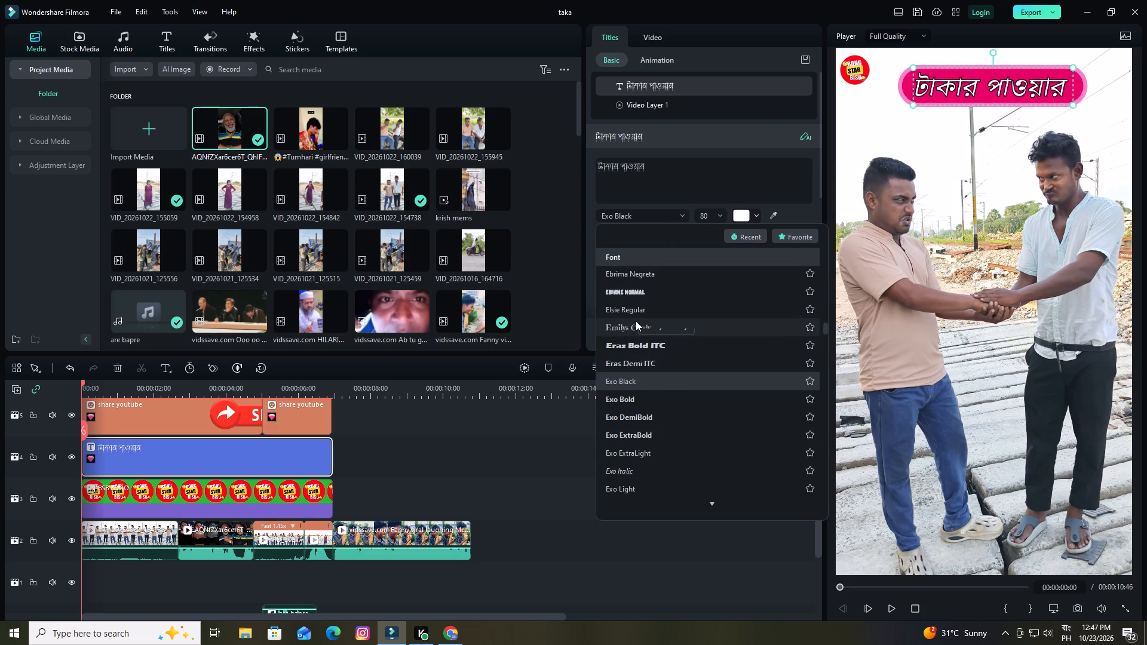
{"action": "scroll", "coordinate": [636, 322], "scroll_direction": "down", "scroll_amount": 5}
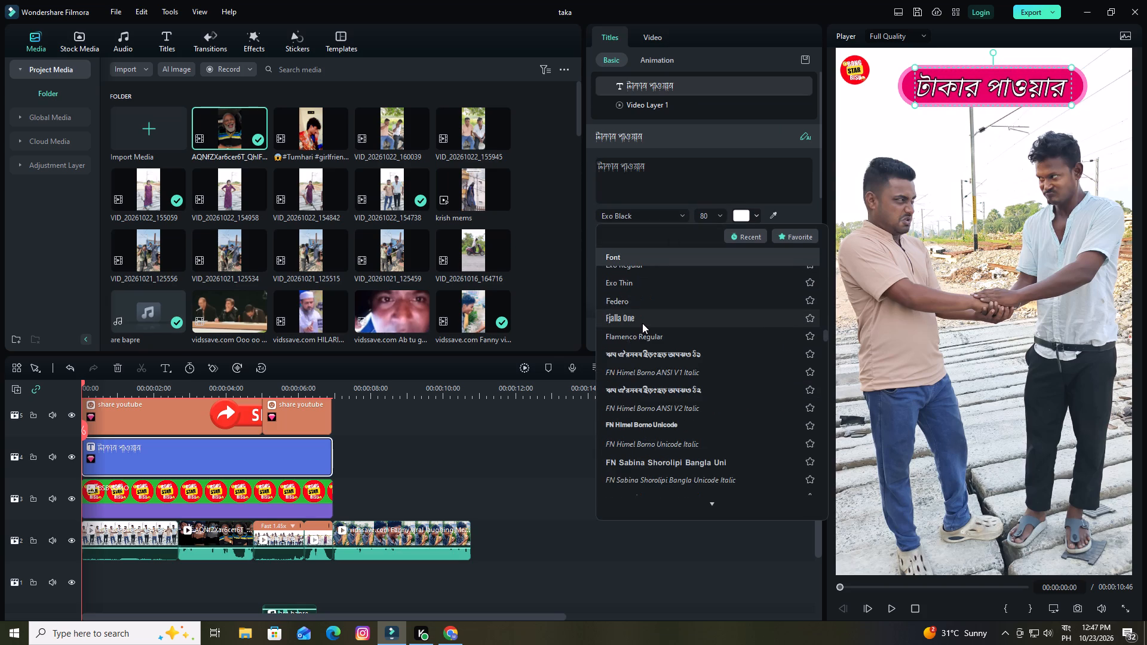
{"action": "scroll", "coordinate": [643, 323], "scroll_direction": "down", "scroll_amount": 2}
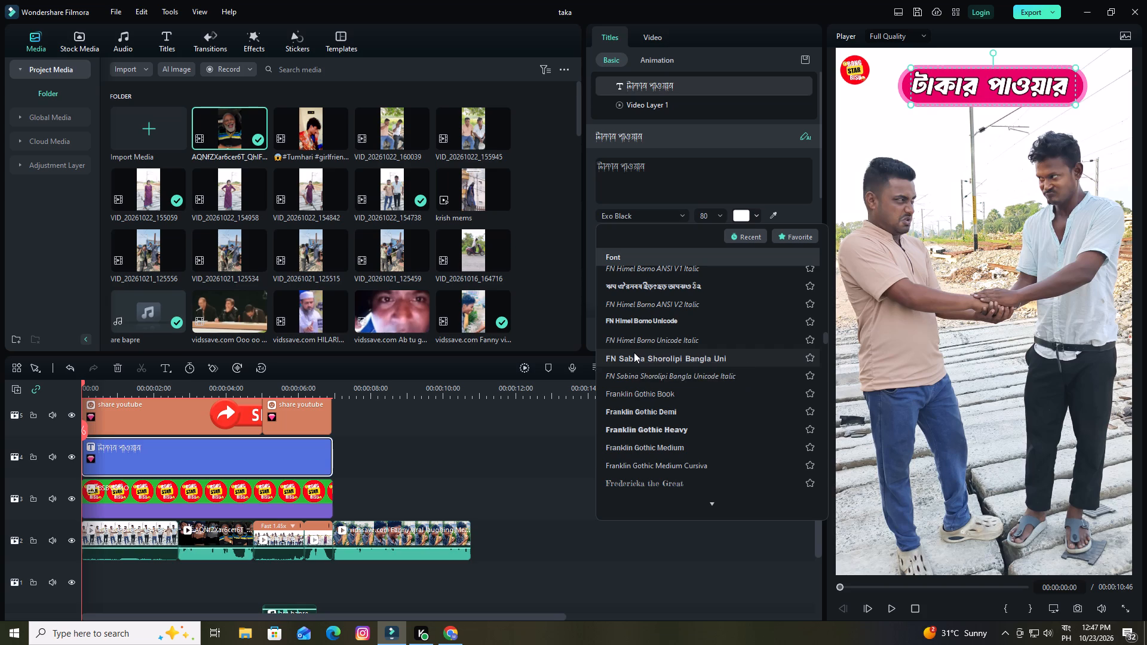
{"action": "left_click", "coordinate": [634, 352]}
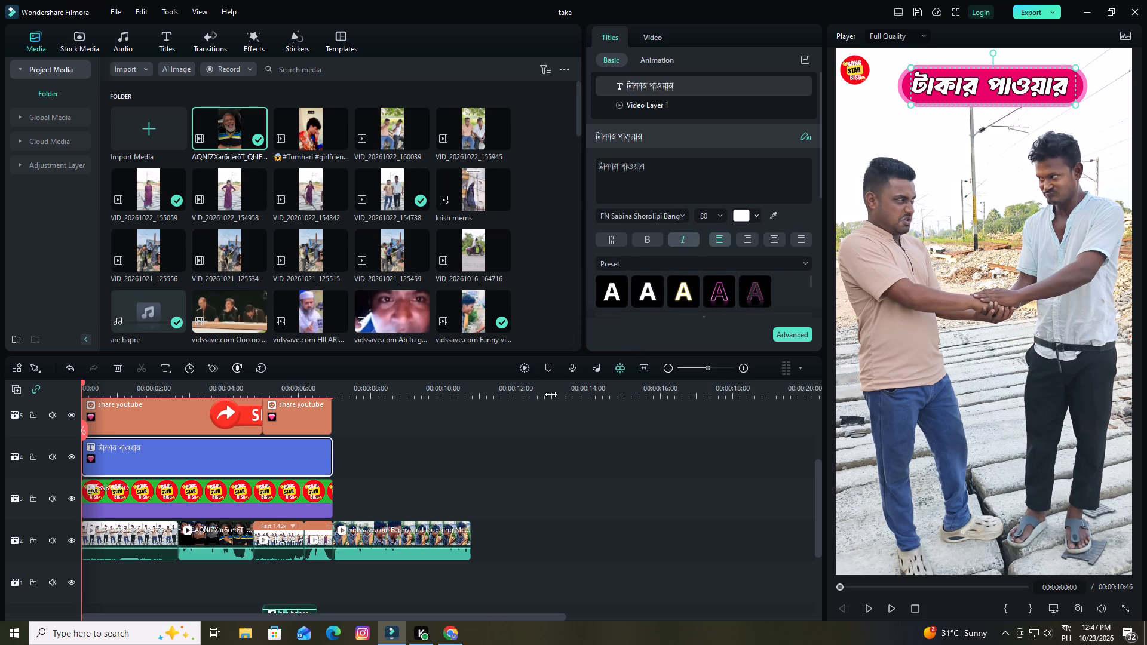
{"action": "left_click", "coordinate": [542, 483]}
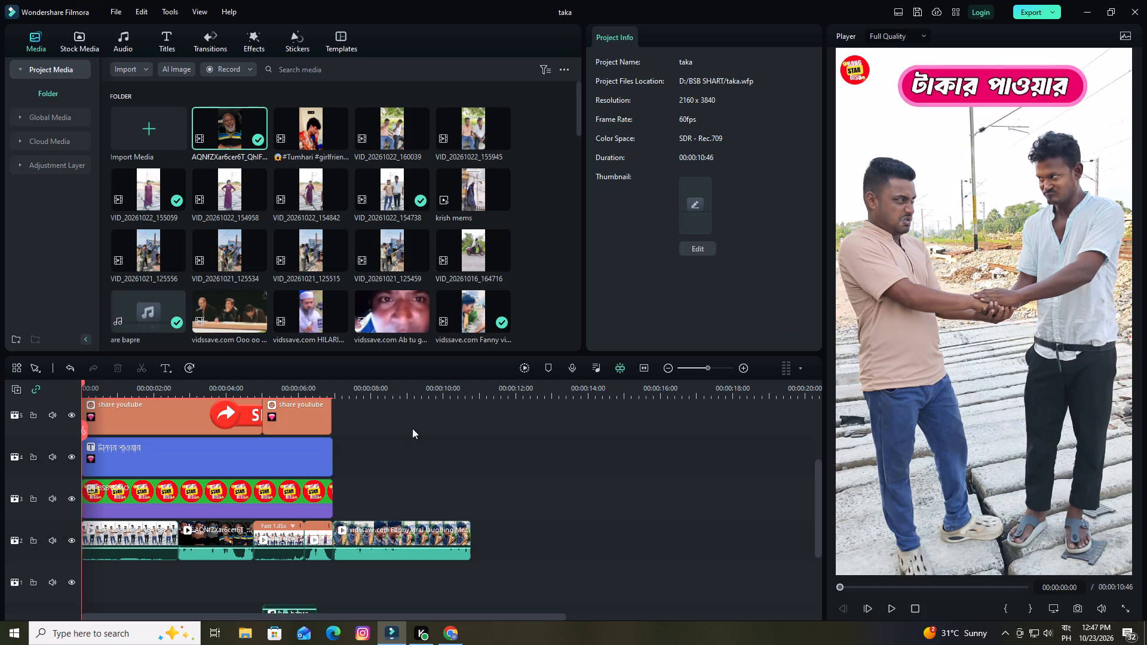
Play the short twice from the beginning into the laughing clip, and scrub between about 5 and 6 seconds to check the title and overlays.
{"action": "key", "text": "space"}
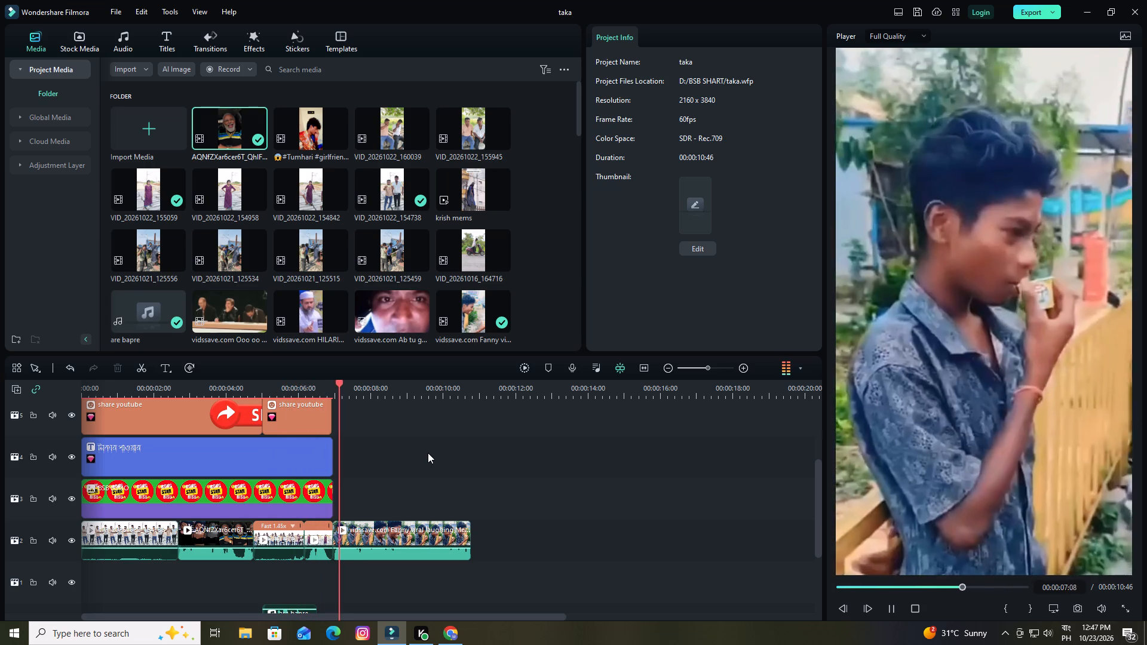
{"action": "key", "text": "space"}
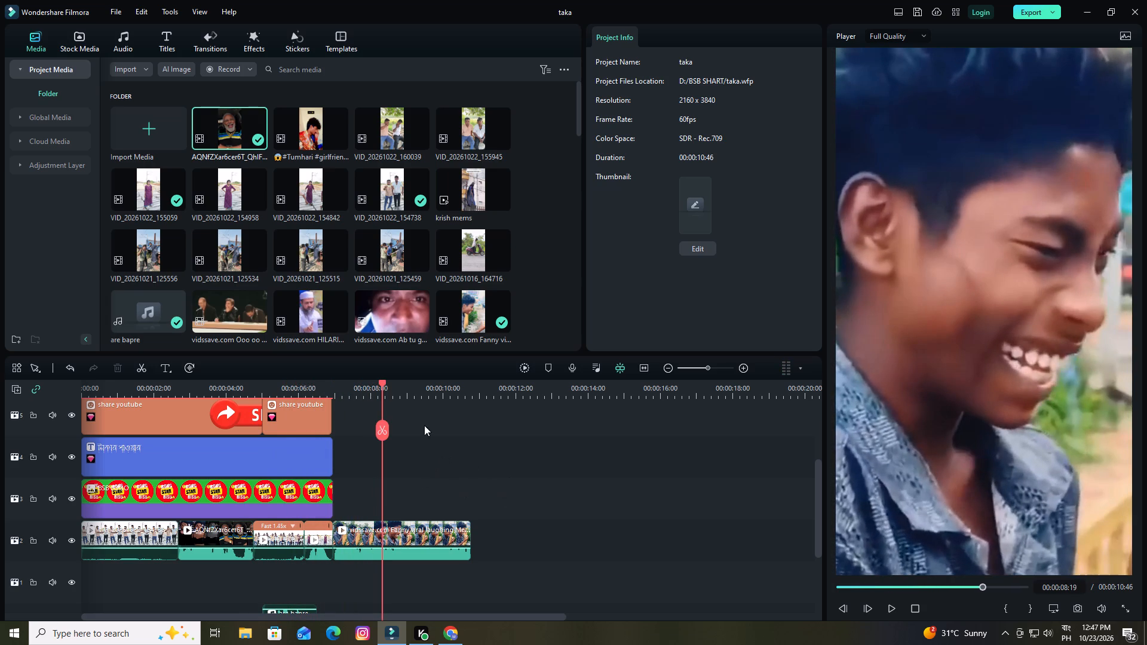
{"action": "left_click_drag", "start_coordinate": [382, 381], "coordinate": [82, 382]}
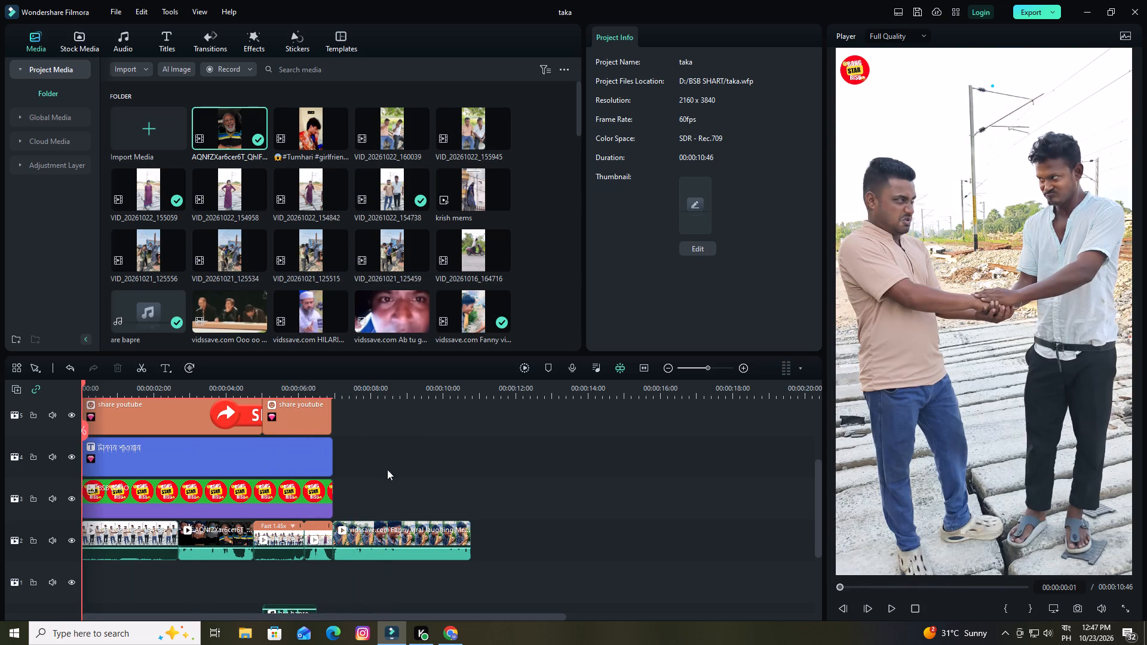
{"action": "scroll", "coordinate": [437, 490], "scroll_direction": "down", "scroll_amount": 2}
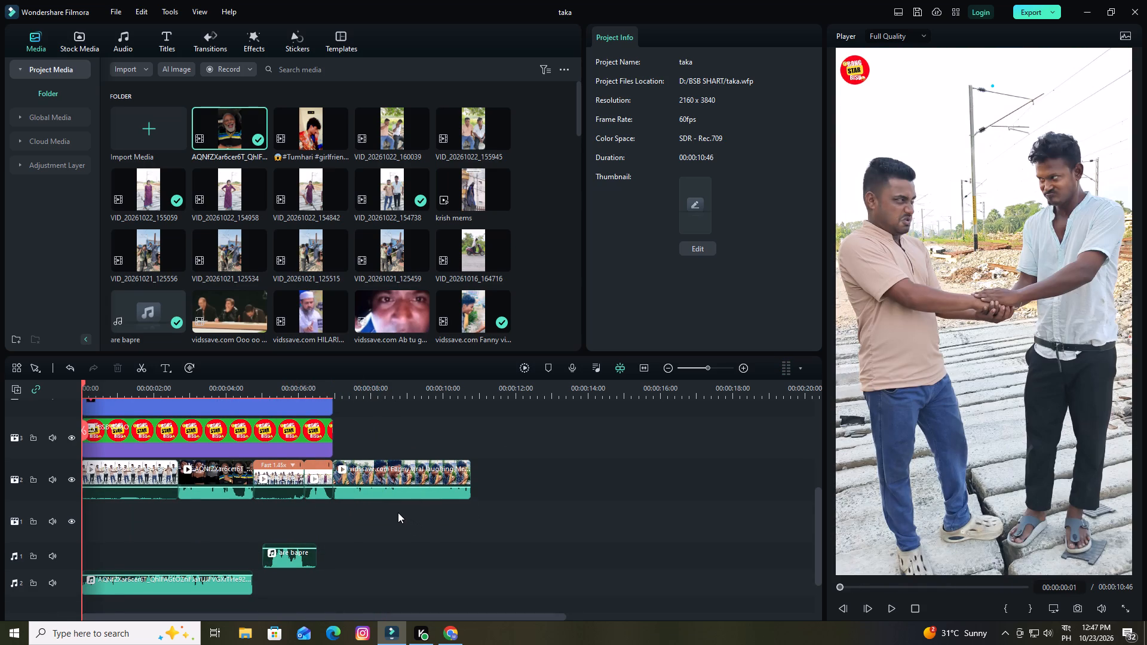
{"action": "key", "text": "space"}
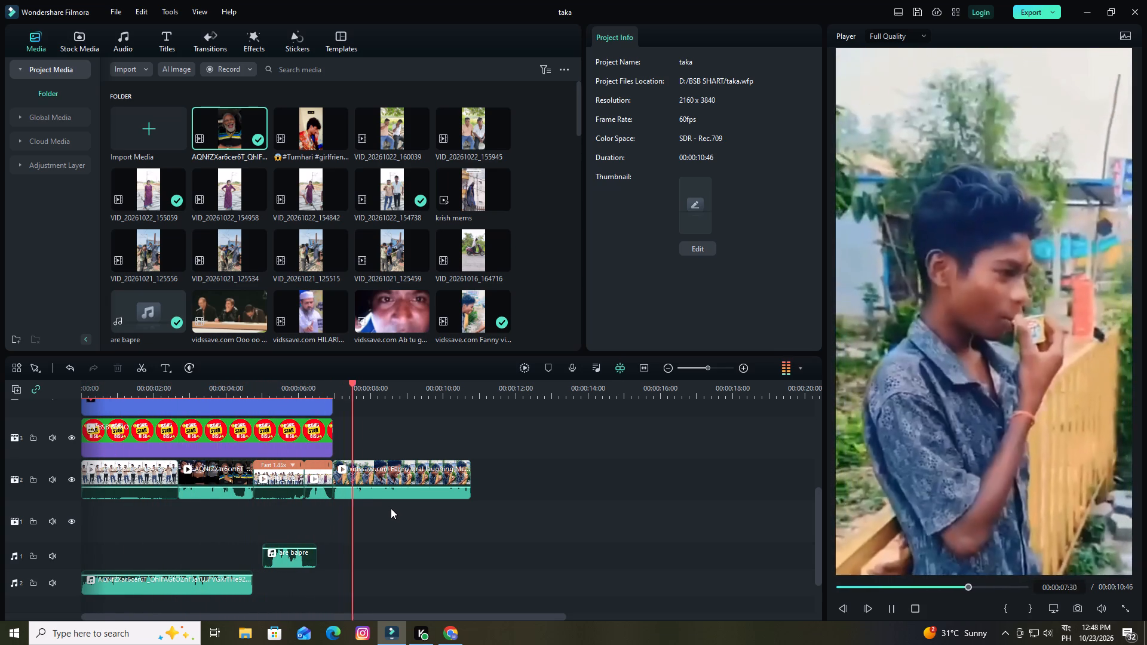
{"action": "key", "text": "space"}
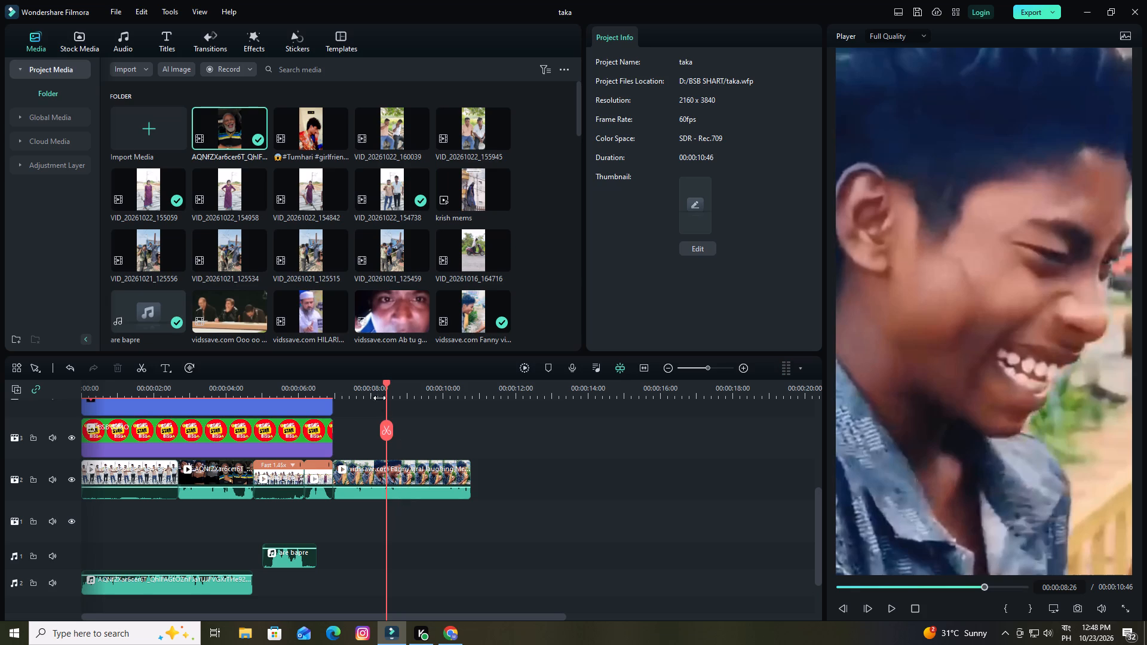
{"action": "left_click_drag", "start_coordinate": [385, 382], "coordinate": [265, 398]}
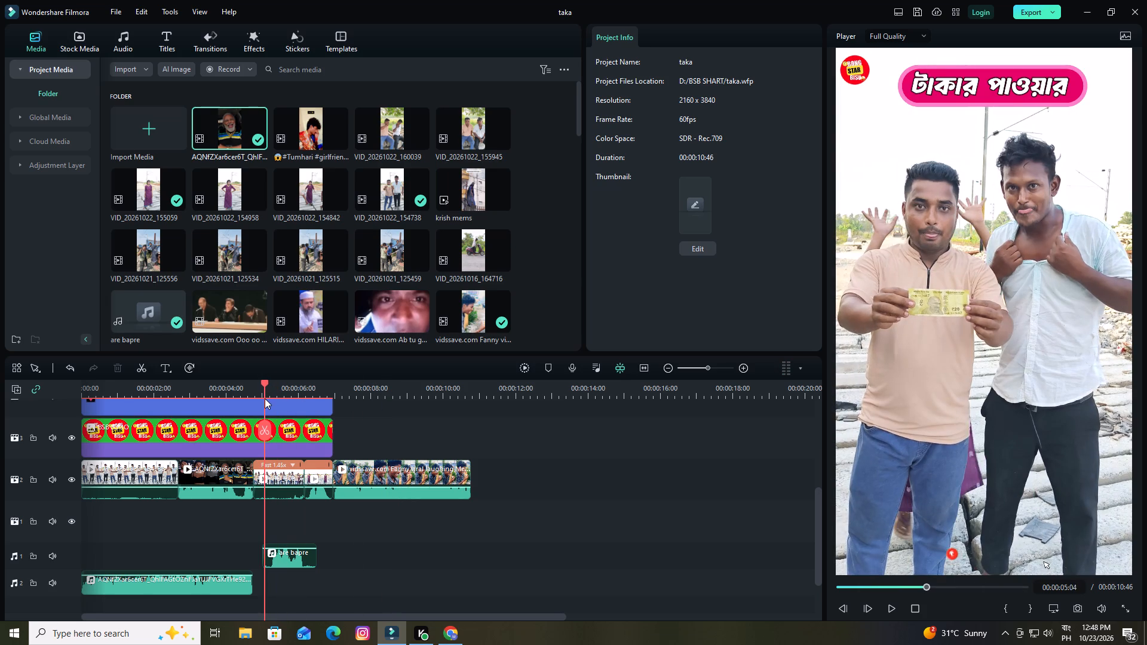
{"action": "left_click_drag", "start_coordinate": [265, 398], "coordinate": [302, 400]}
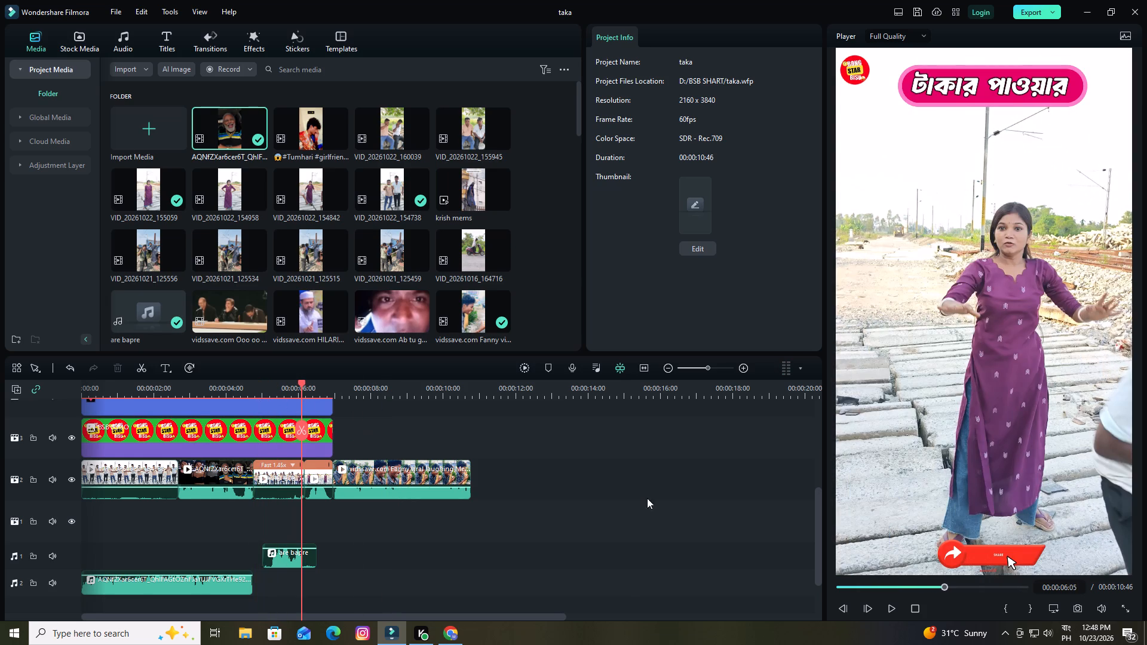
Save the project.
{"action": "scroll", "coordinate": [659, 490], "scroll_direction": "up", "scroll_amount": 2}
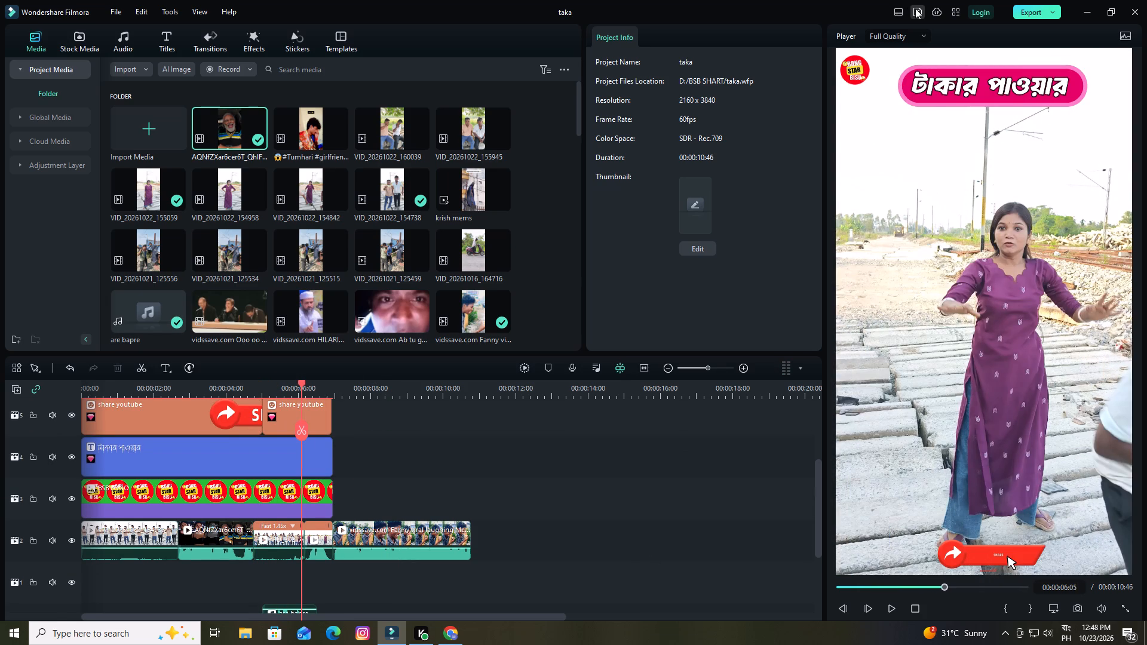
{"action": "left_click", "coordinate": [917, 8]}
{"action": "scroll", "coordinate": [575, 530], "scroll_direction": "up", "scroll_amount": 3}
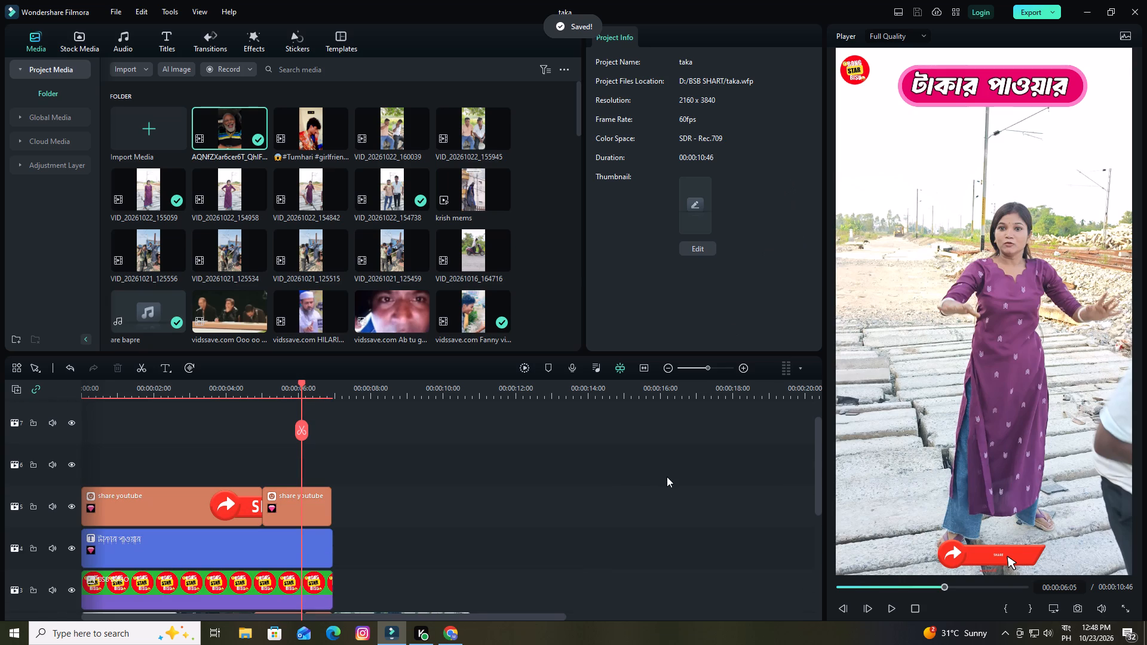
Play the short from about 6 to 7 seconds and scrub back through the woman's last clip to find where the effect should start.
{"action": "scroll", "coordinate": [658, 465], "scroll_direction": "down", "scroll_amount": 4}
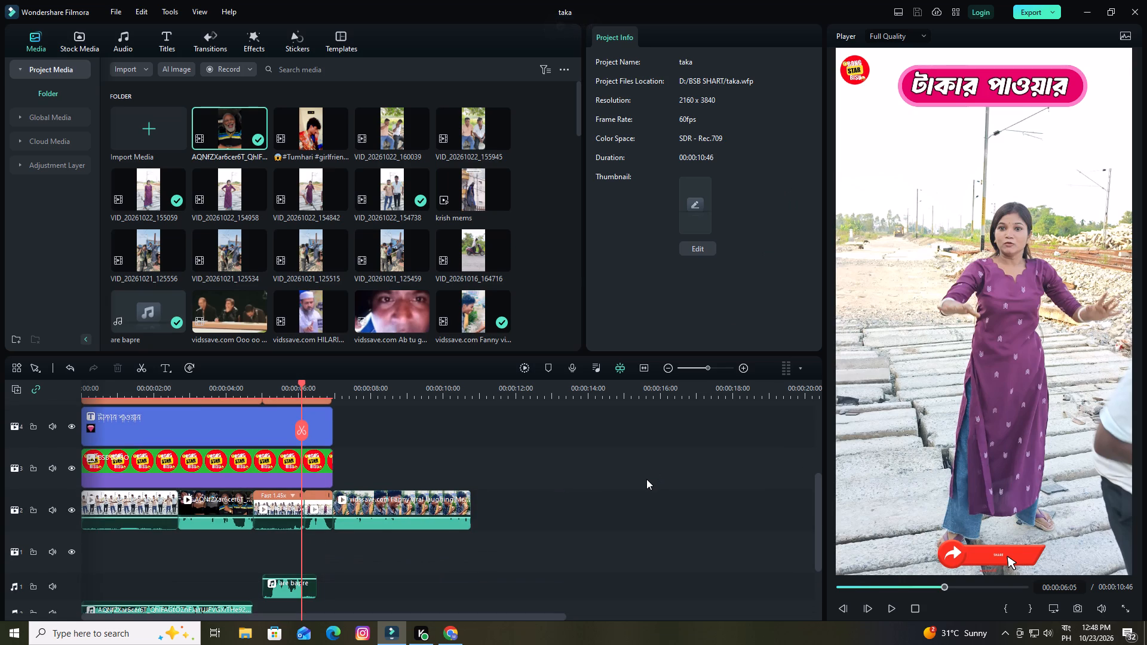
{"action": "scroll", "coordinate": [646, 478], "scroll_direction": "down", "scroll_amount": 4}
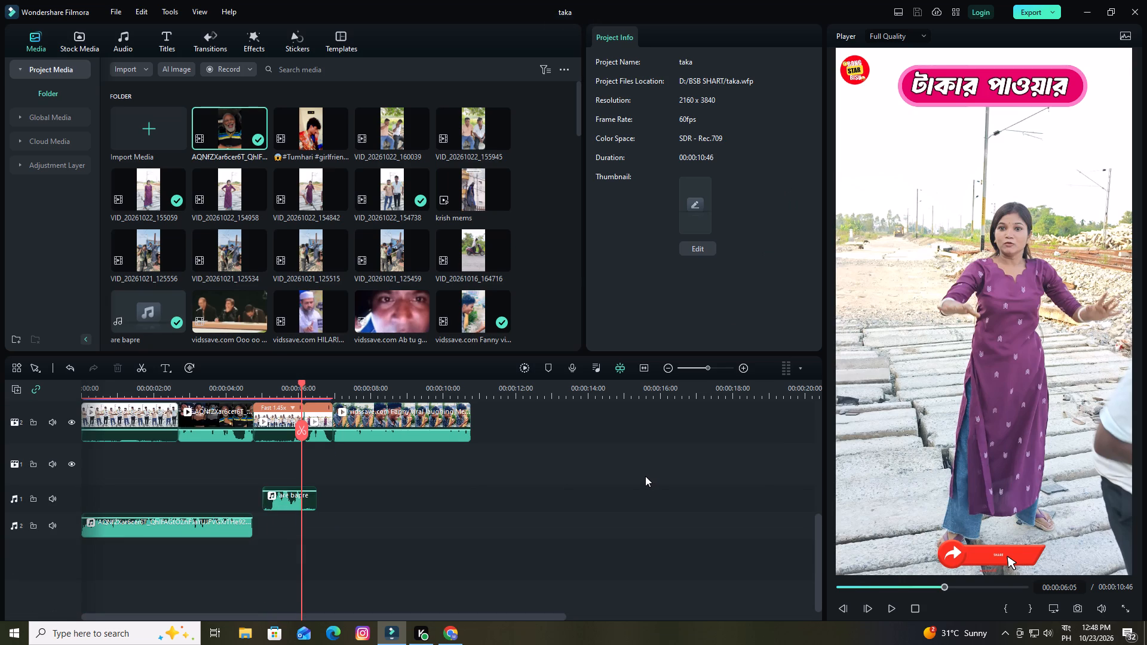
{"action": "key", "text": "space"}
{"action": "key", "text": "space"}
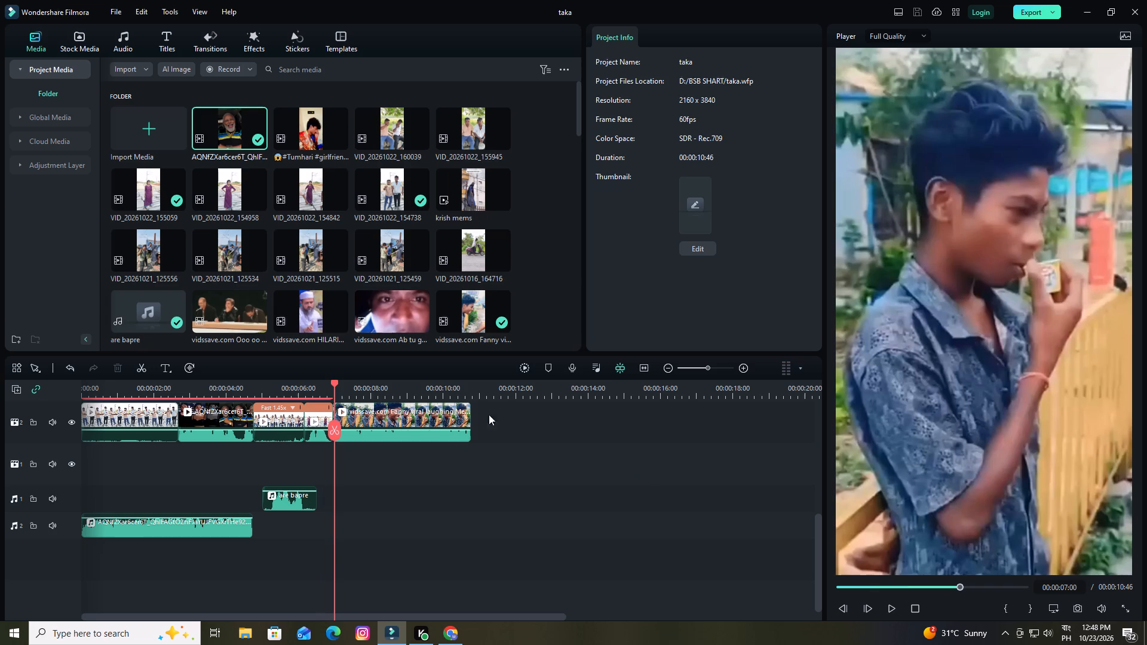
{"action": "left_click_drag", "start_coordinate": [333, 383], "coordinate": [315, 386]}
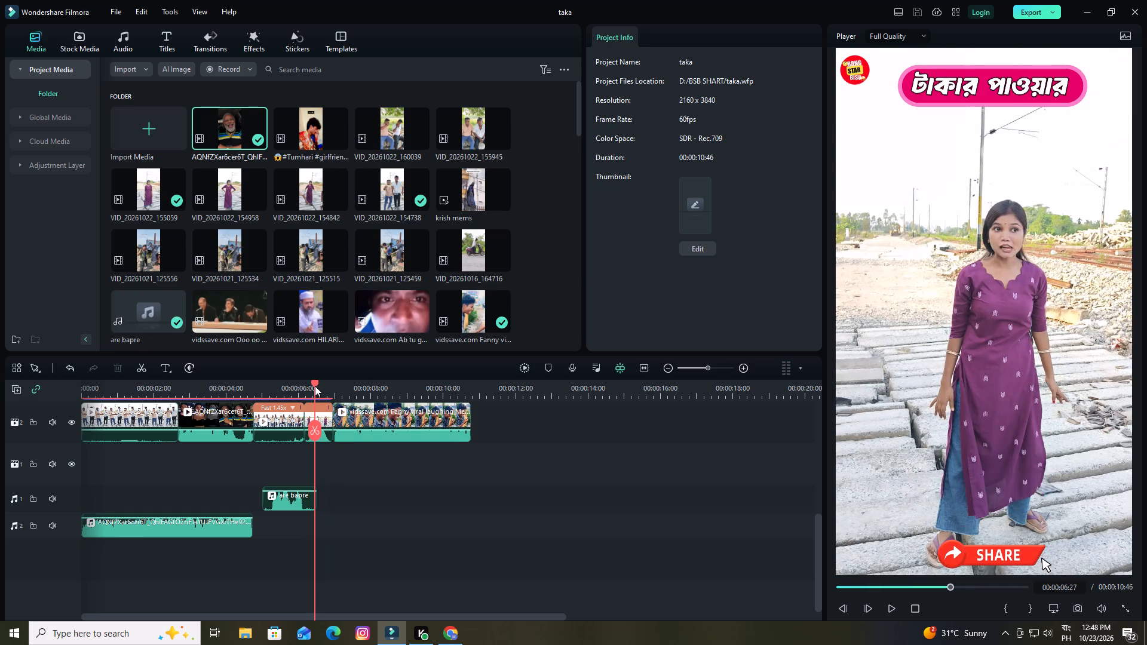
{"action": "left_click_drag", "start_coordinate": [315, 386], "coordinate": [311, 388]}
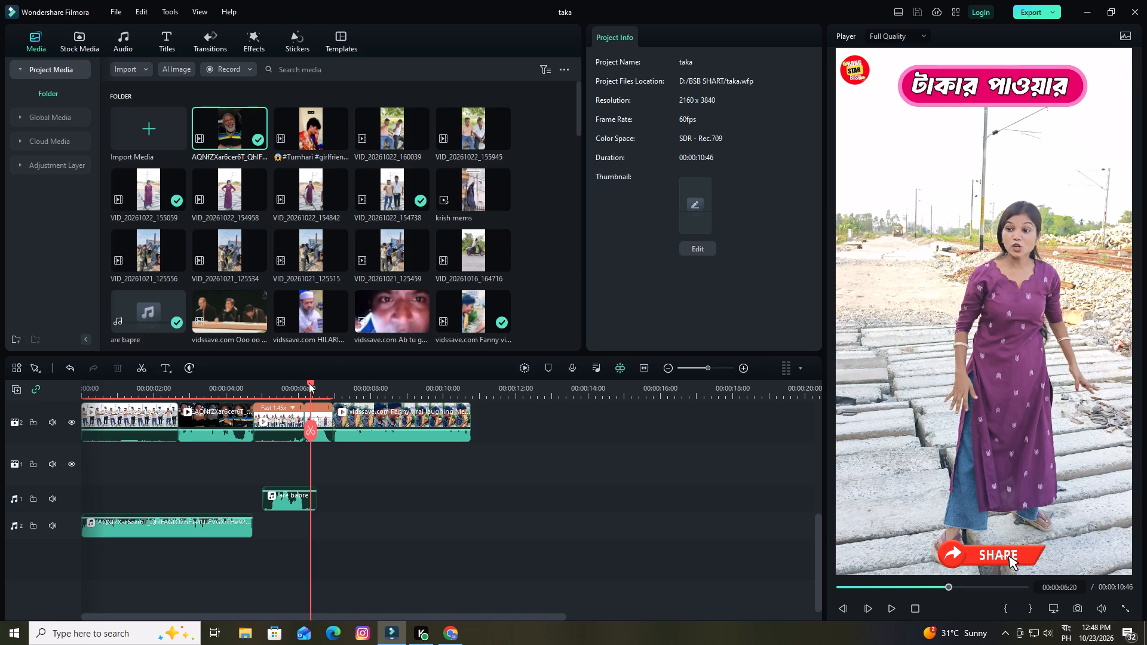
{"action": "left_click_drag", "start_coordinate": [309, 383], "coordinate": [303, 383]}
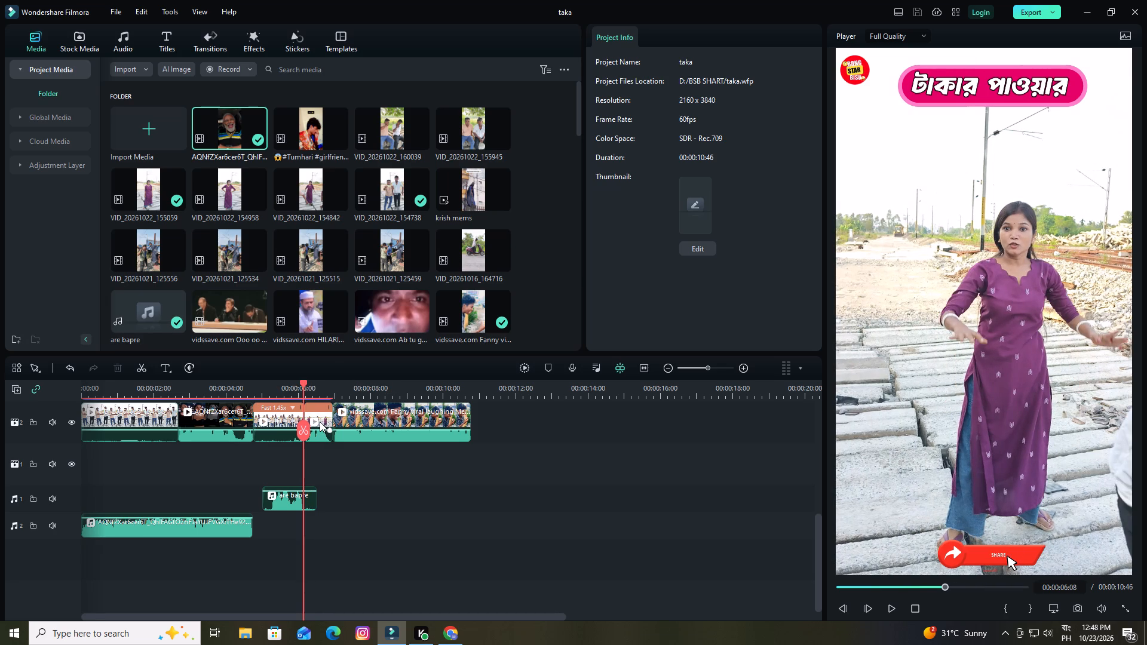
Select the short 1.10x clip of the woman and preview the trending effects Willow, Digital Black and Nostalgic Hue.
{"action": "double_click", "coordinate": [320, 422]}
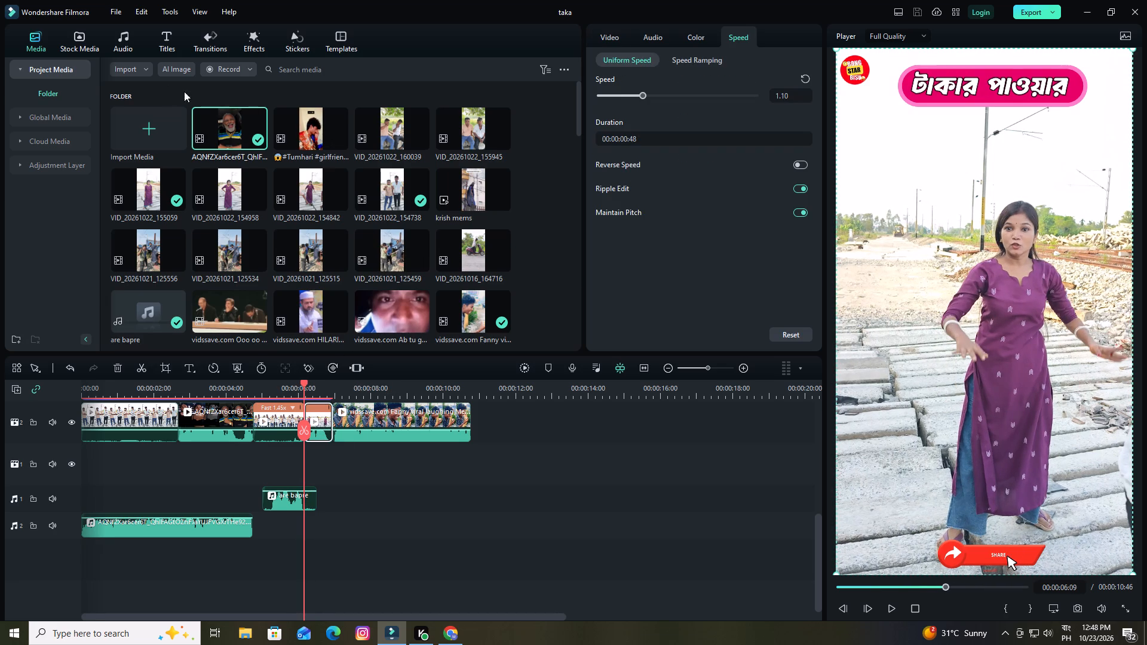
{"action": "left_click", "coordinate": [251, 39]}
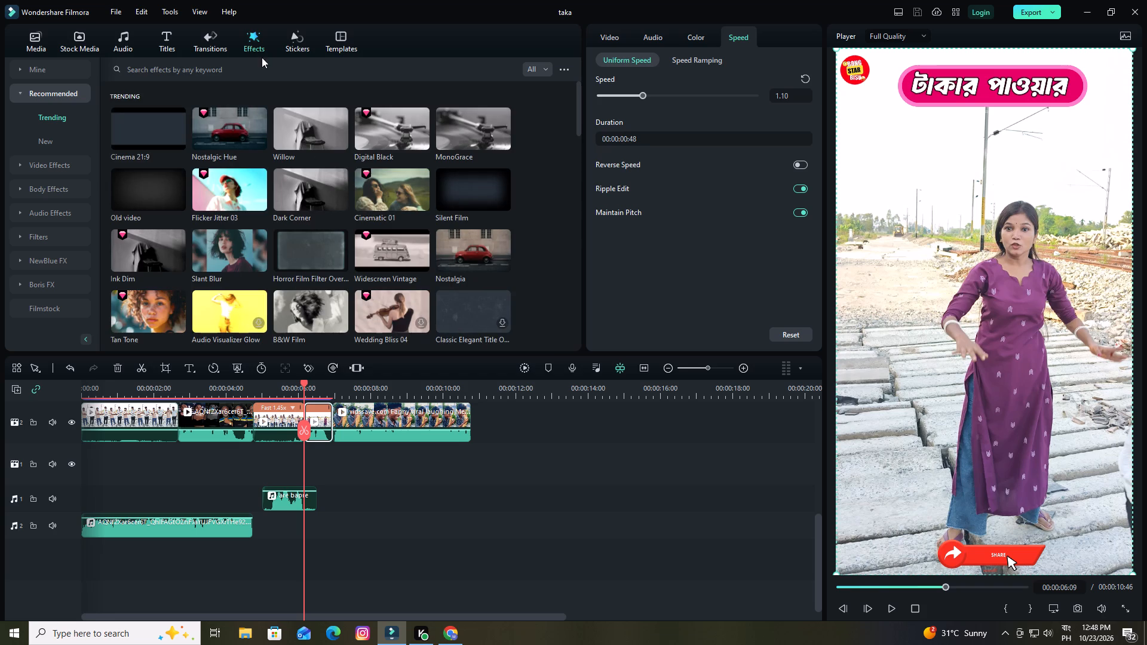
{"action": "left_click", "coordinate": [309, 138]}
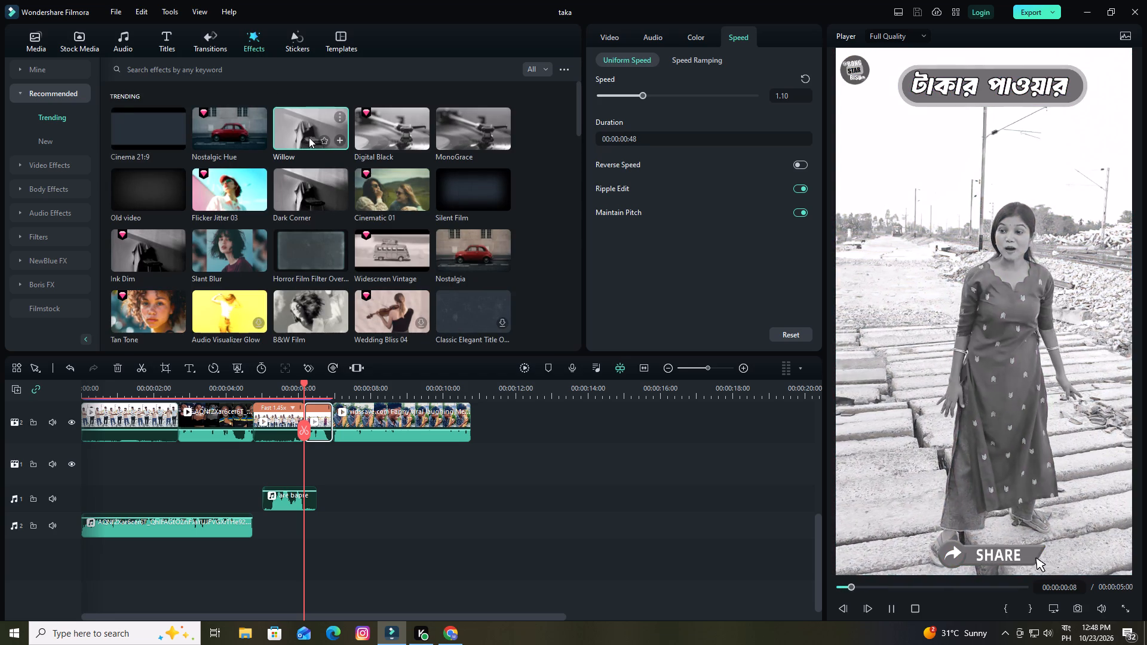
{"action": "key", "text": "space"}
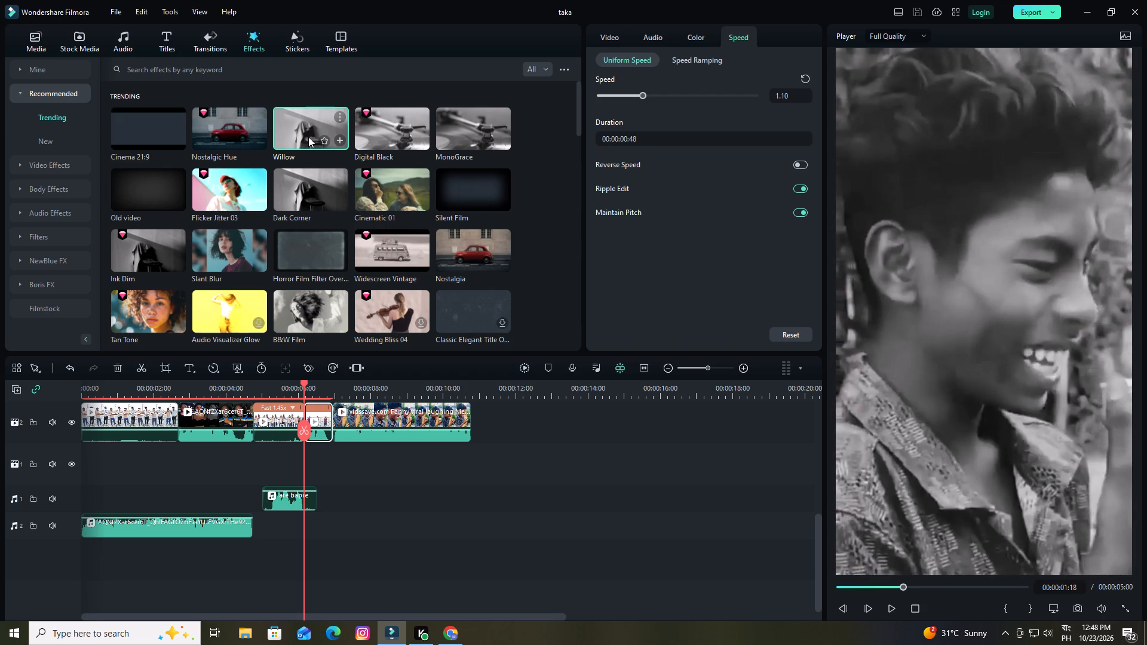
{"action": "left_click", "coordinate": [387, 122]}
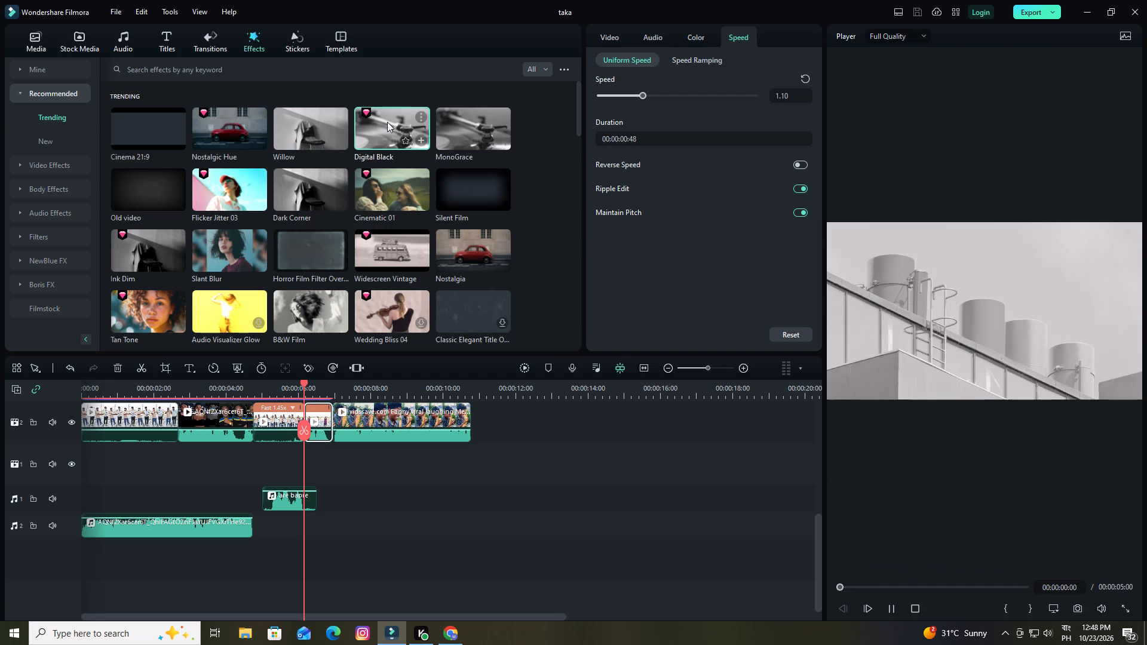
{"action": "left_click", "coordinate": [231, 127]}
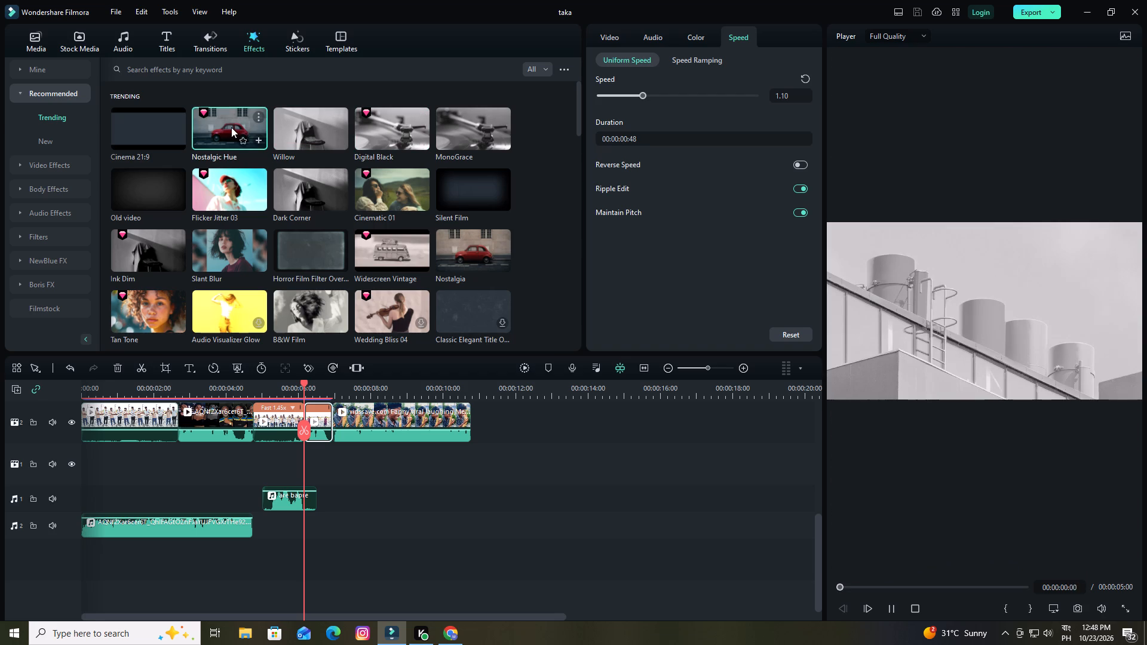
{"action": "left_click", "coordinate": [326, 427]}
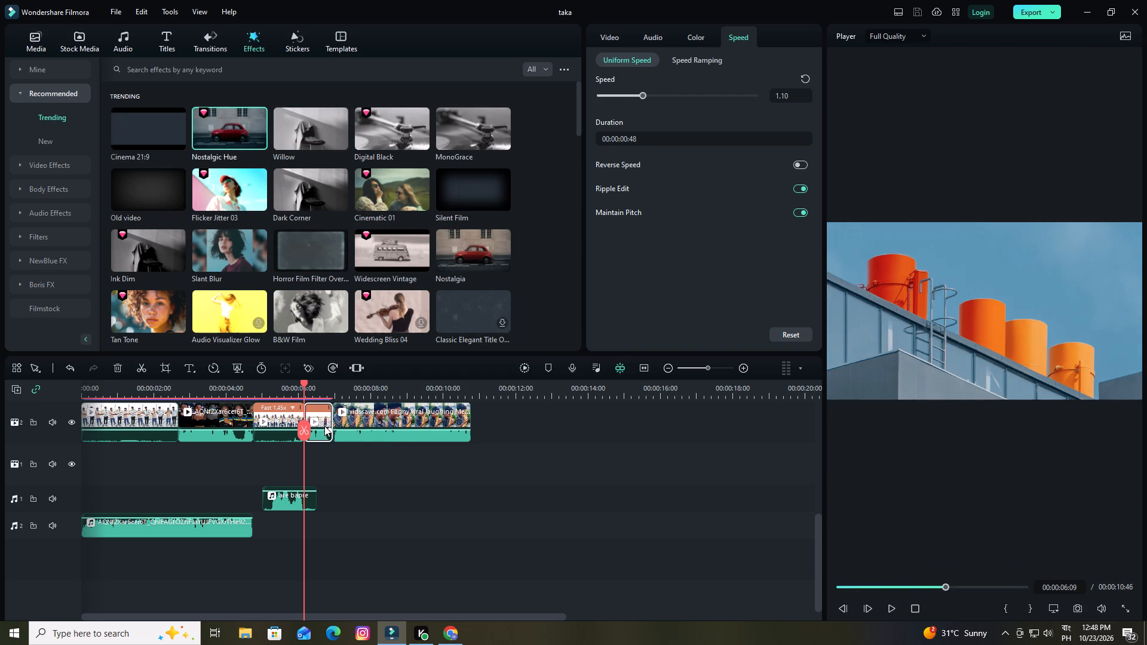
{"action": "left_click", "coordinate": [222, 131]}
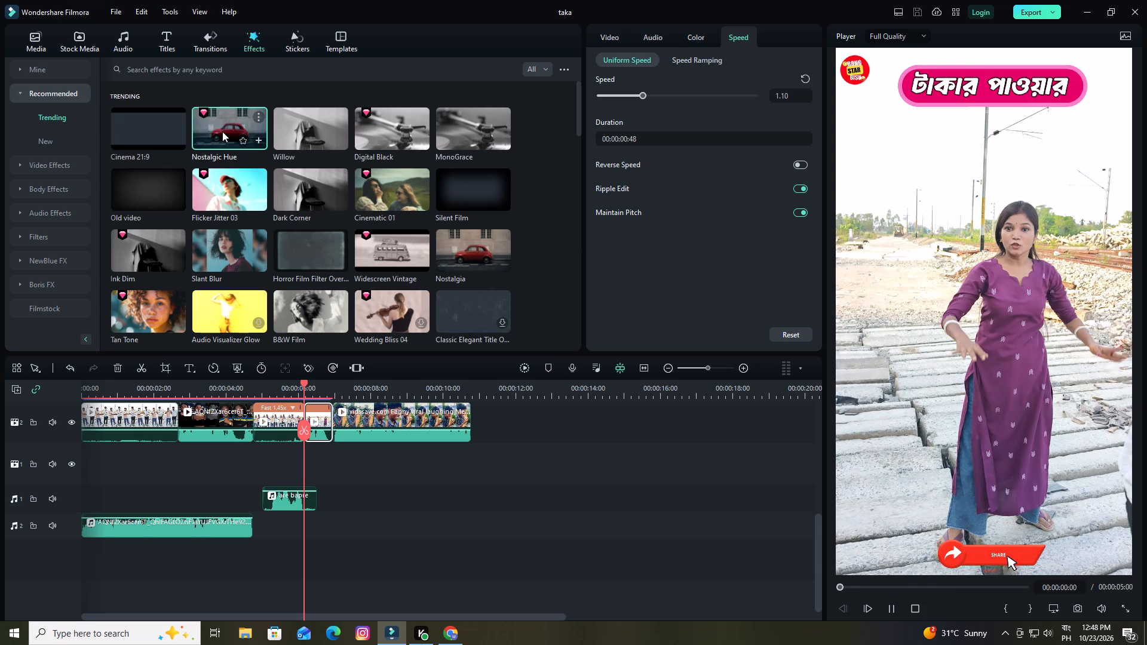
{"action": "key", "text": "space"}
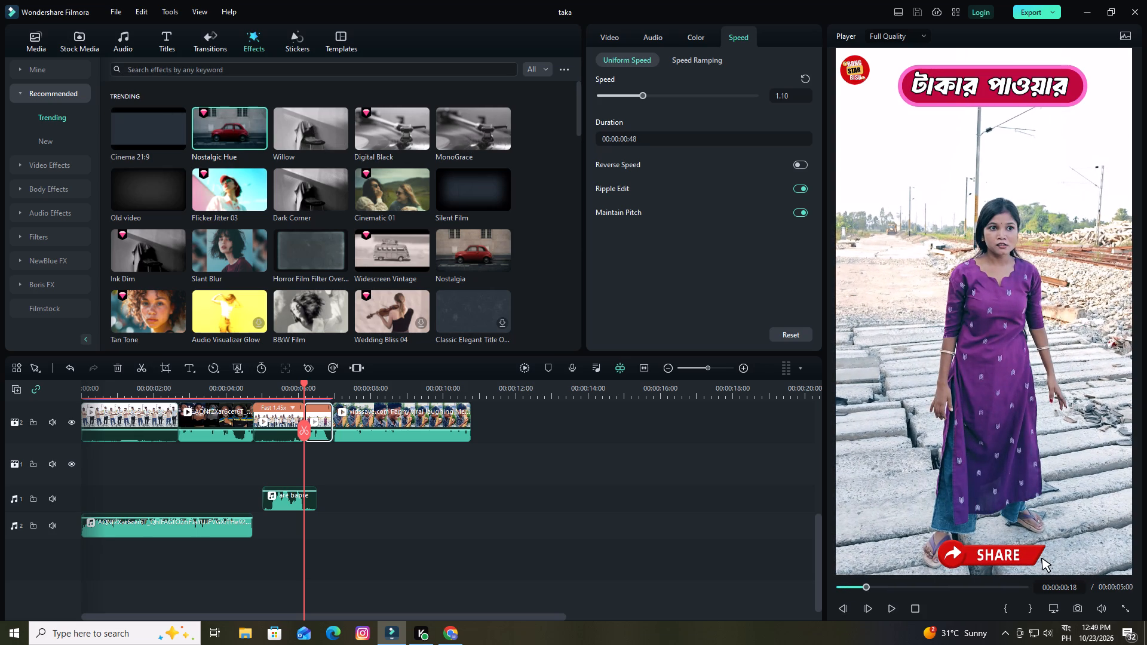
Switch the keyboard input to English (India), search the effects for "black and white", and preview Willow.
{"action": "left_click", "coordinate": [206, 69]}
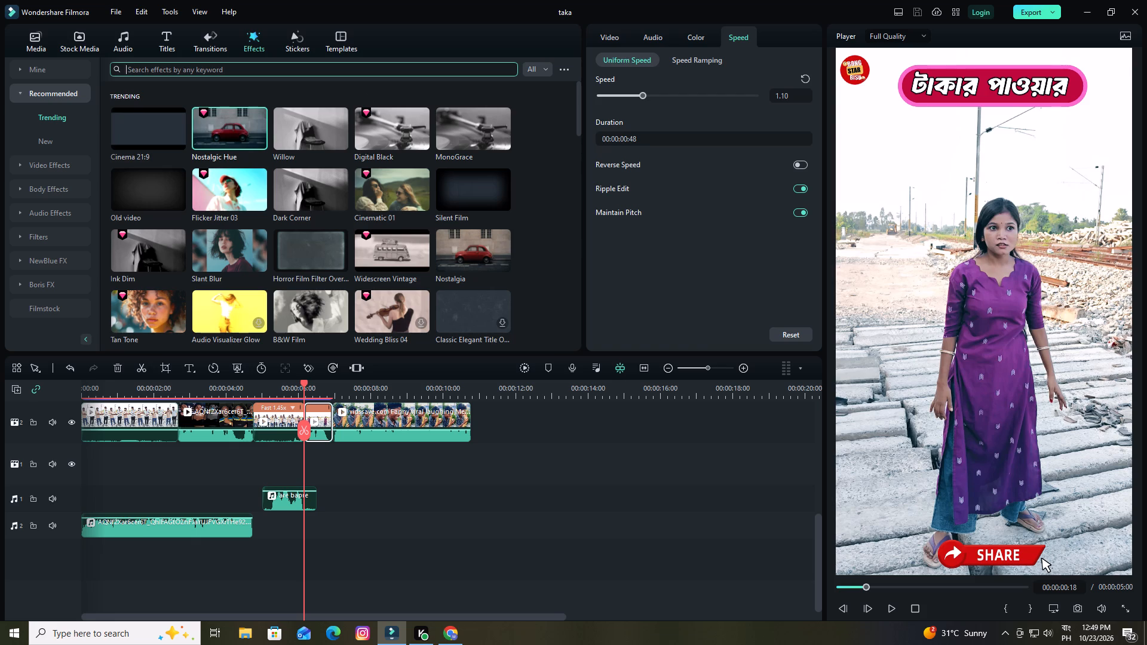
{"action": "key", "text": "b"}
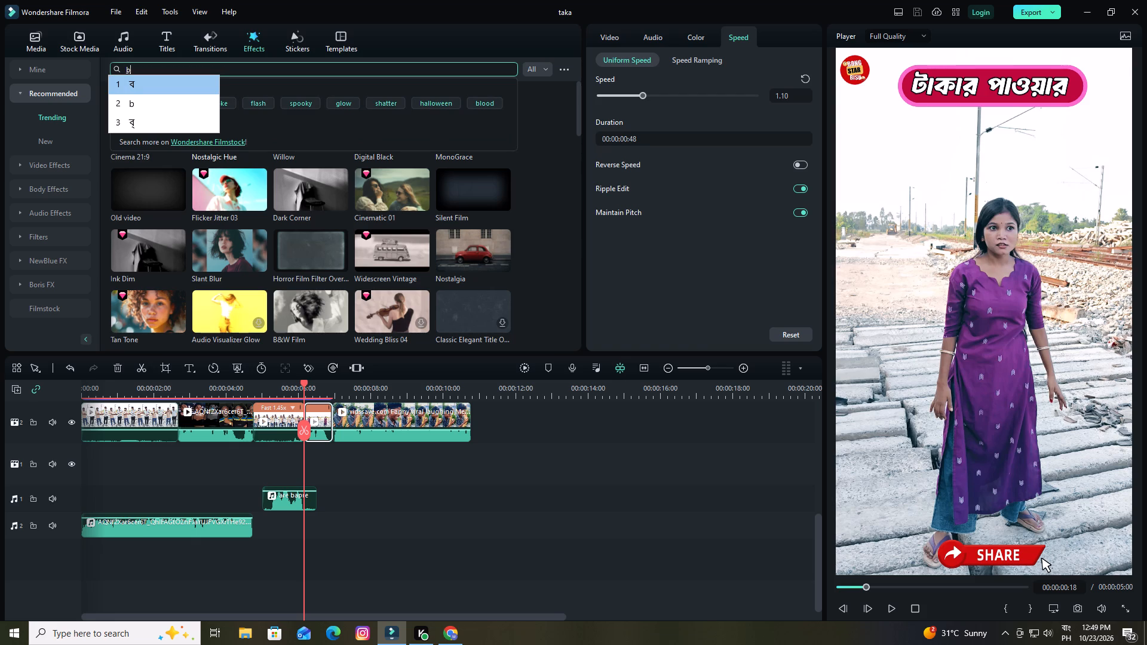
{"action": "left_click", "coordinate": [1062, 634]}
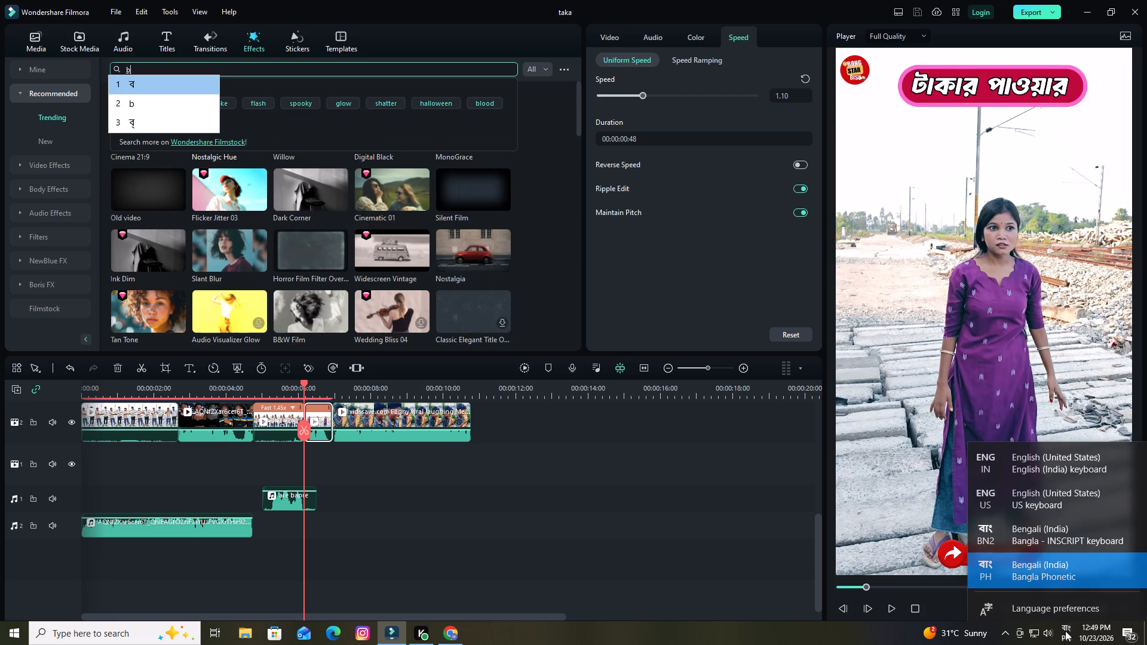
{"action": "left_click", "coordinate": [1049, 456]}
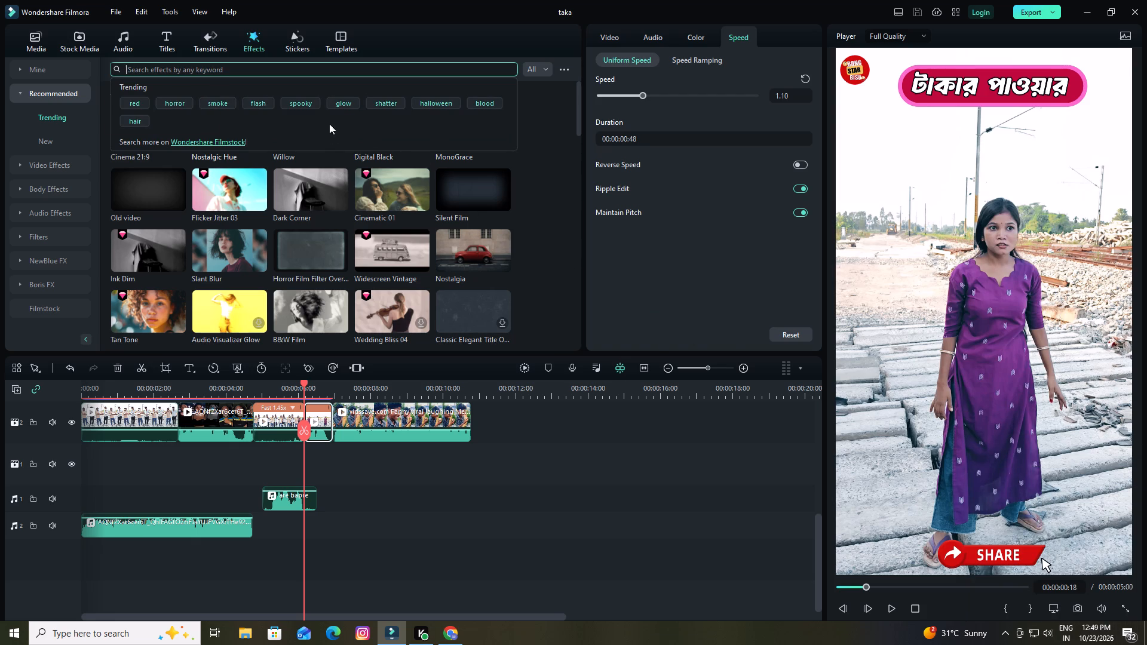
{"action": "left_click", "coordinate": [169, 64]}
{"action": "type", "text": "bla"}
{"action": "key", "text": "c"}
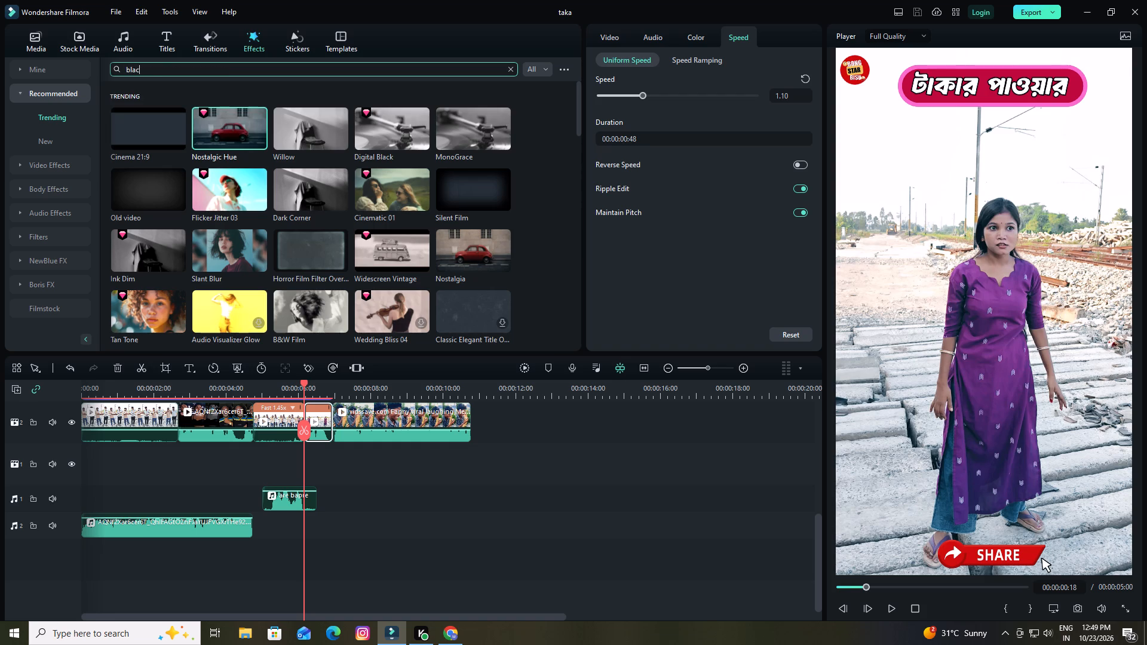
{"action": "key", "text": "k"}
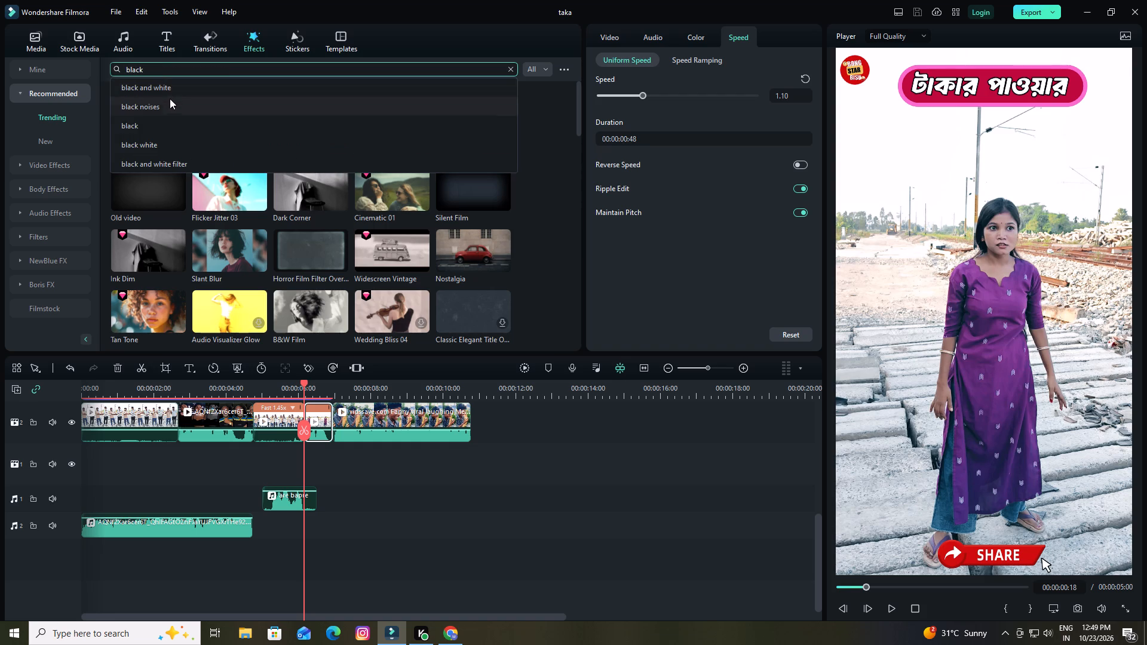
{"action": "left_click", "coordinate": [172, 90]}
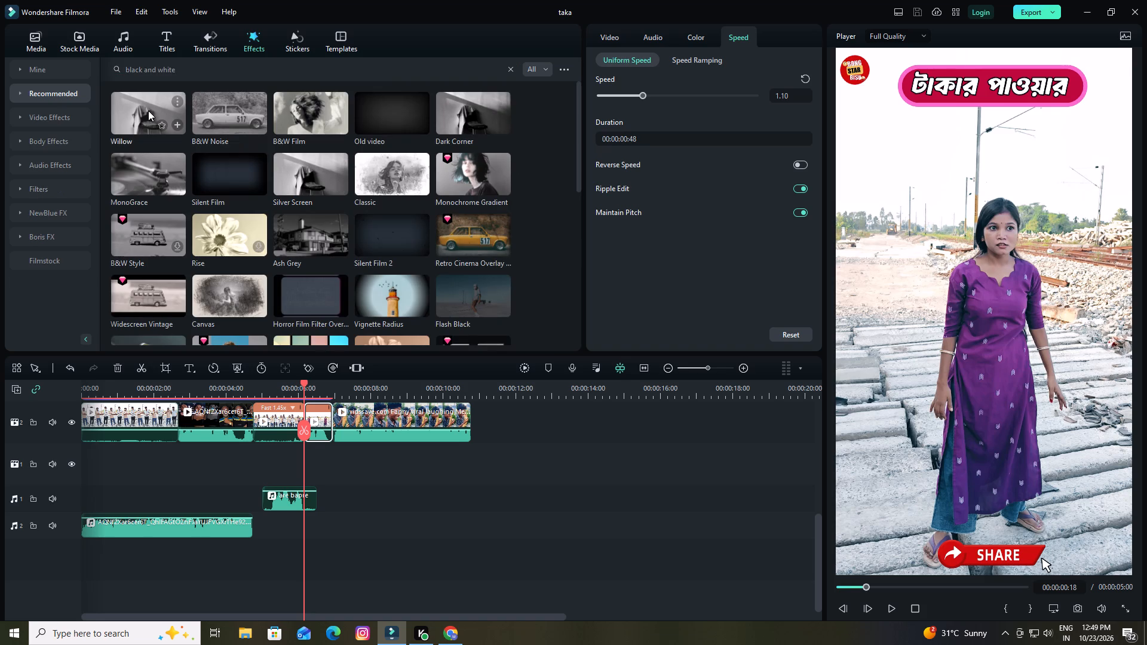
{"action": "left_click", "coordinate": [148, 111]}
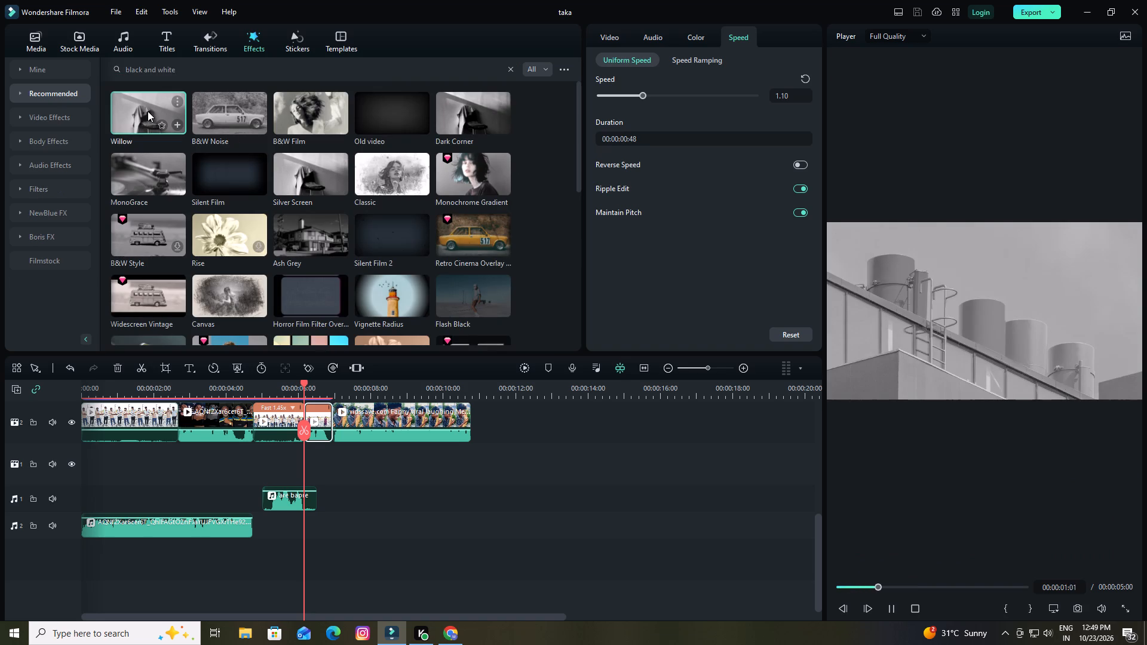
{"action": "key", "text": "space"}
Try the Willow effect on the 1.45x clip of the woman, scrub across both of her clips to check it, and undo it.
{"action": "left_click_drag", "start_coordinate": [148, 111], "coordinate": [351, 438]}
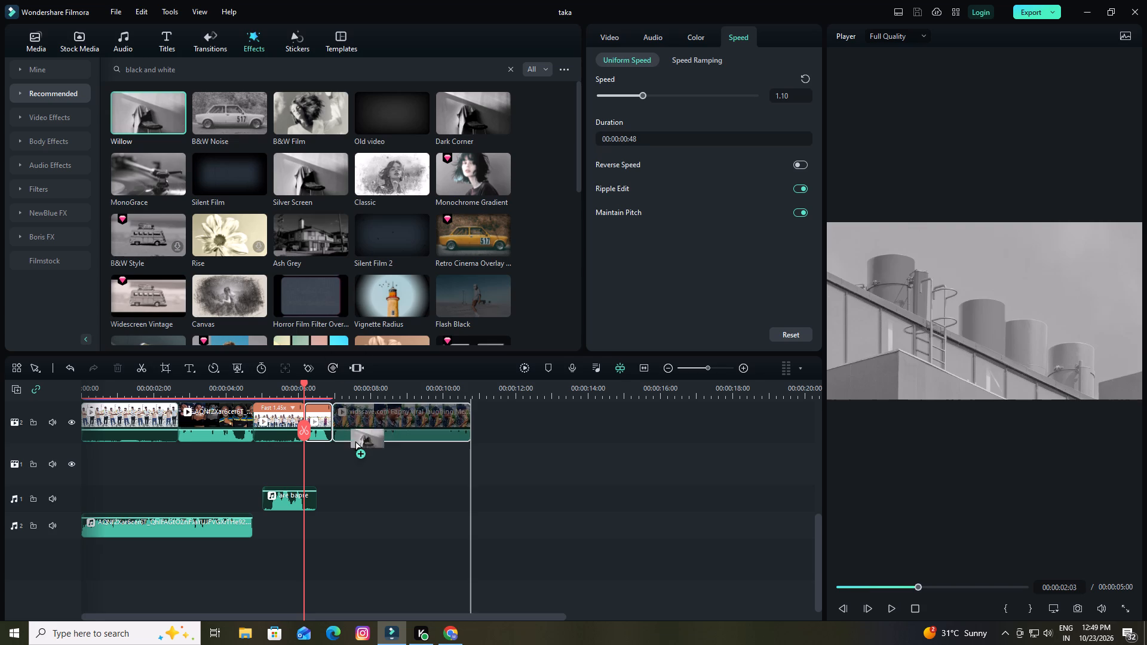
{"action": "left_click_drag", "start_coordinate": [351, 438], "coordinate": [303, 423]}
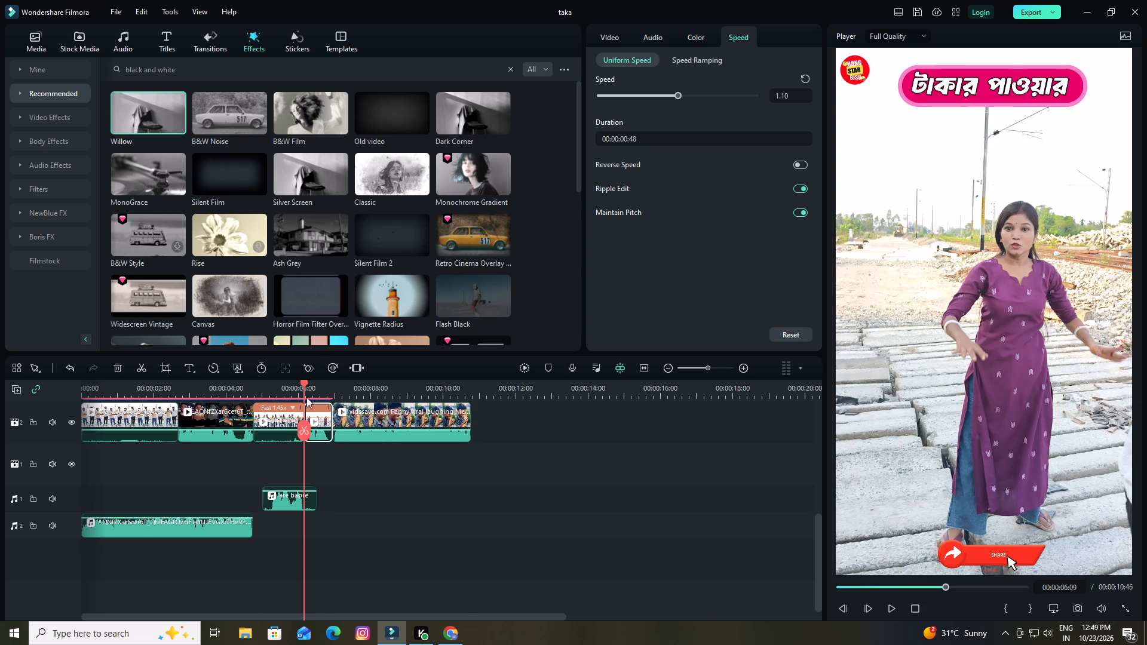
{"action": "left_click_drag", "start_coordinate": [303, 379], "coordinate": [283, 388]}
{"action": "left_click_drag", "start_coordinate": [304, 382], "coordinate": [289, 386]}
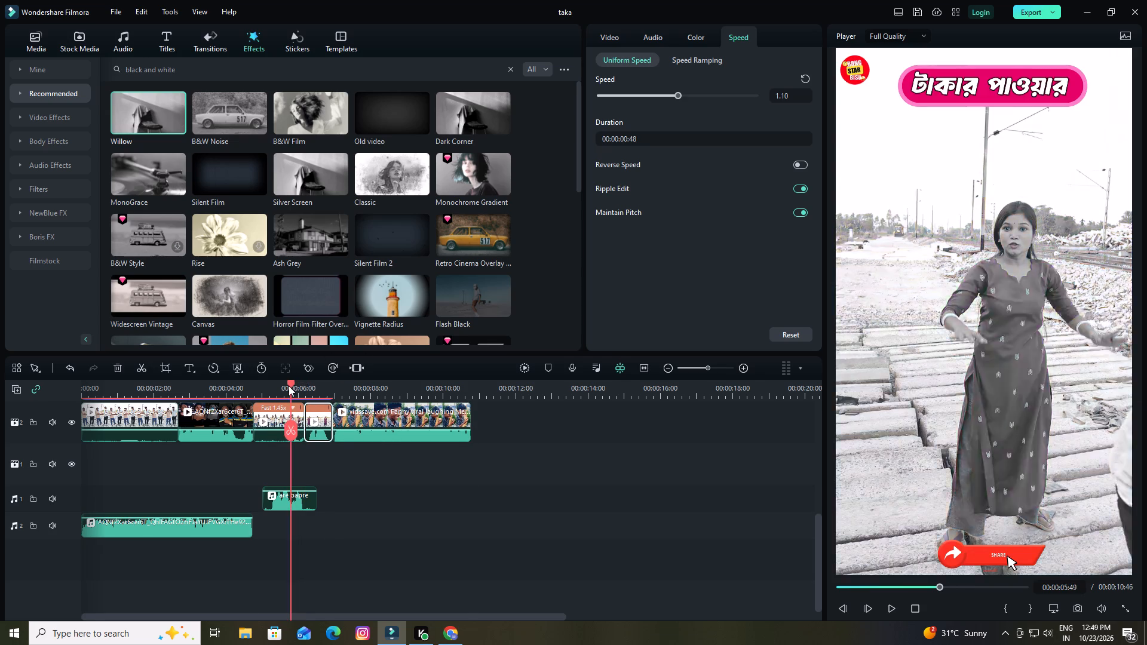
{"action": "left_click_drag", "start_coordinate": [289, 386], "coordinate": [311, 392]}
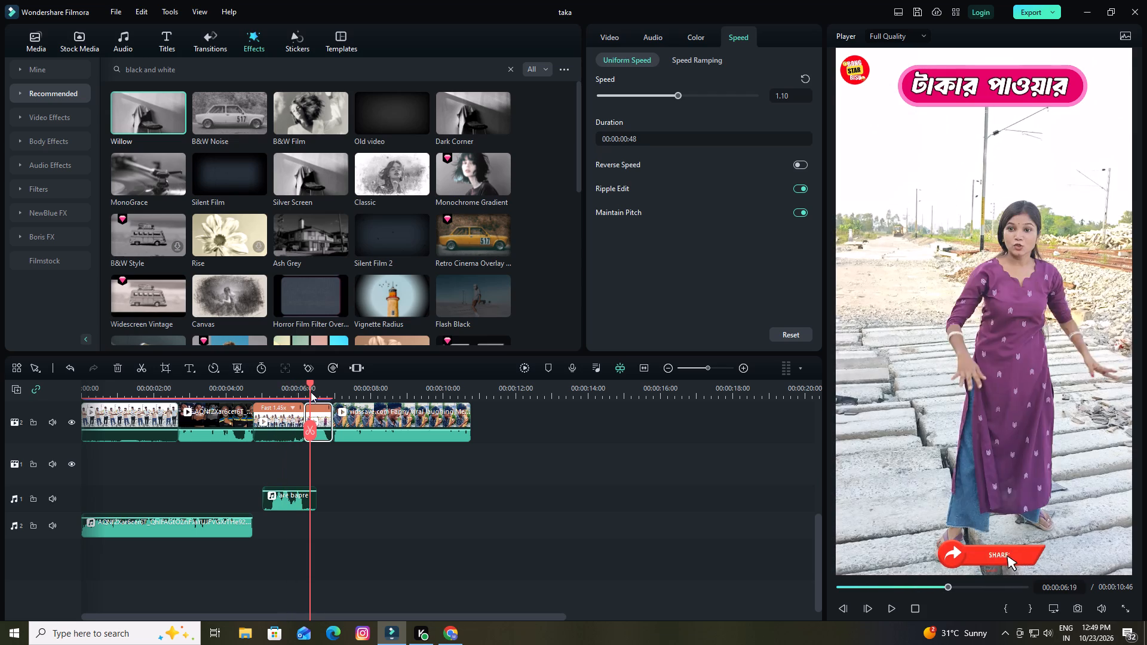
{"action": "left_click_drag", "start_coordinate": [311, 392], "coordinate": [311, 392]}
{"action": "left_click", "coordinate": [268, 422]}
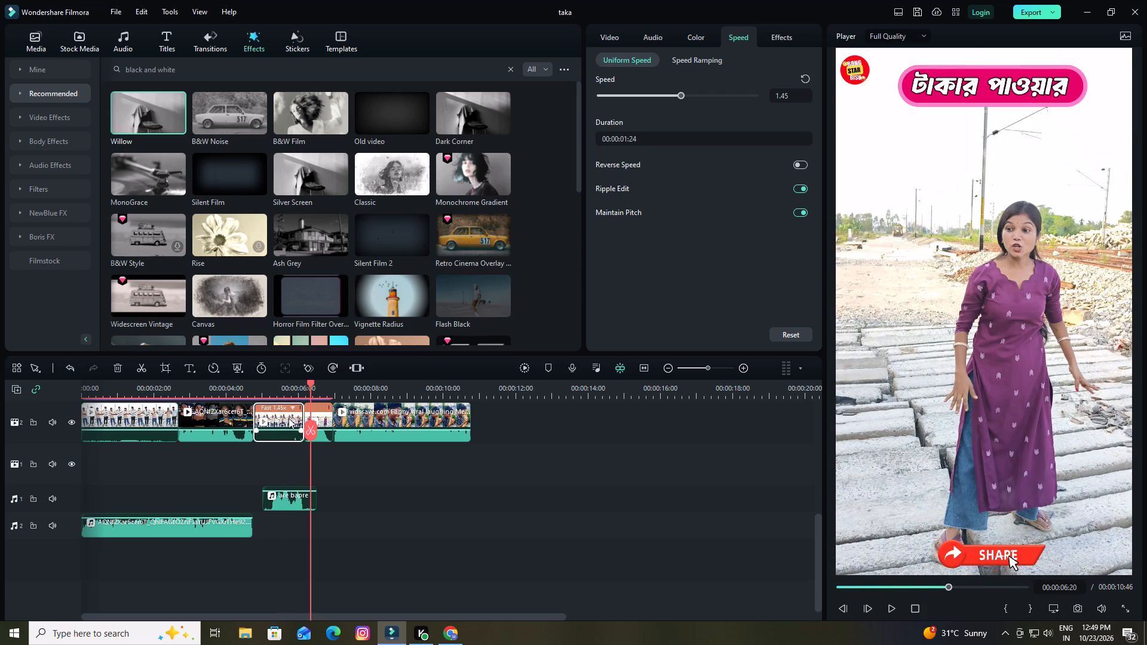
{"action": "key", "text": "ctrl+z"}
Apply the Willow black-and-white effect to the short 1.10x clip of the woman, just before the laughing clip.
{"action": "left_click_drag", "start_coordinate": [154, 113], "coordinate": [307, 408]}
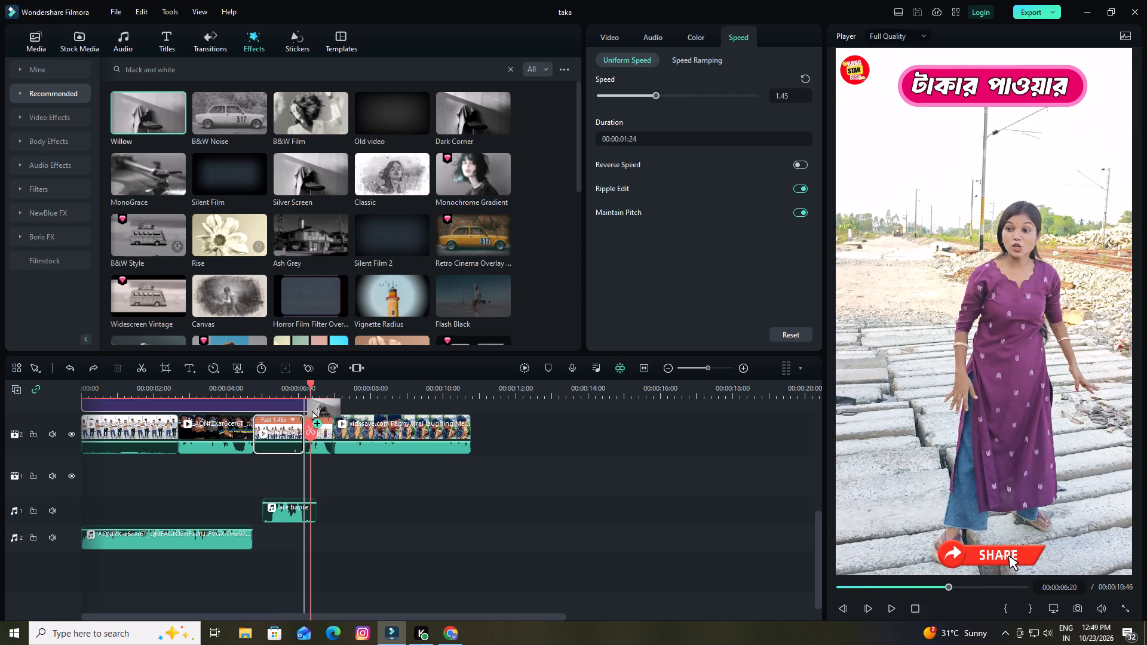
{"action": "left_click_drag", "start_coordinate": [307, 408], "coordinate": [305, 438]}
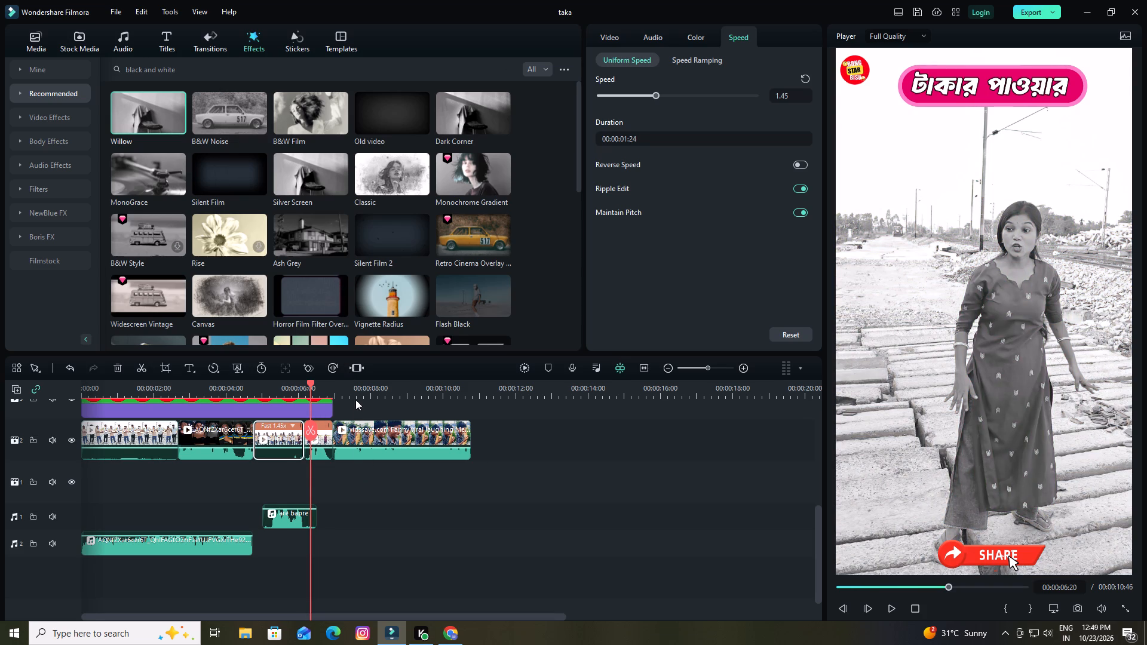
{"action": "left_click_drag", "start_coordinate": [356, 389], "coordinate": [417, 398]}
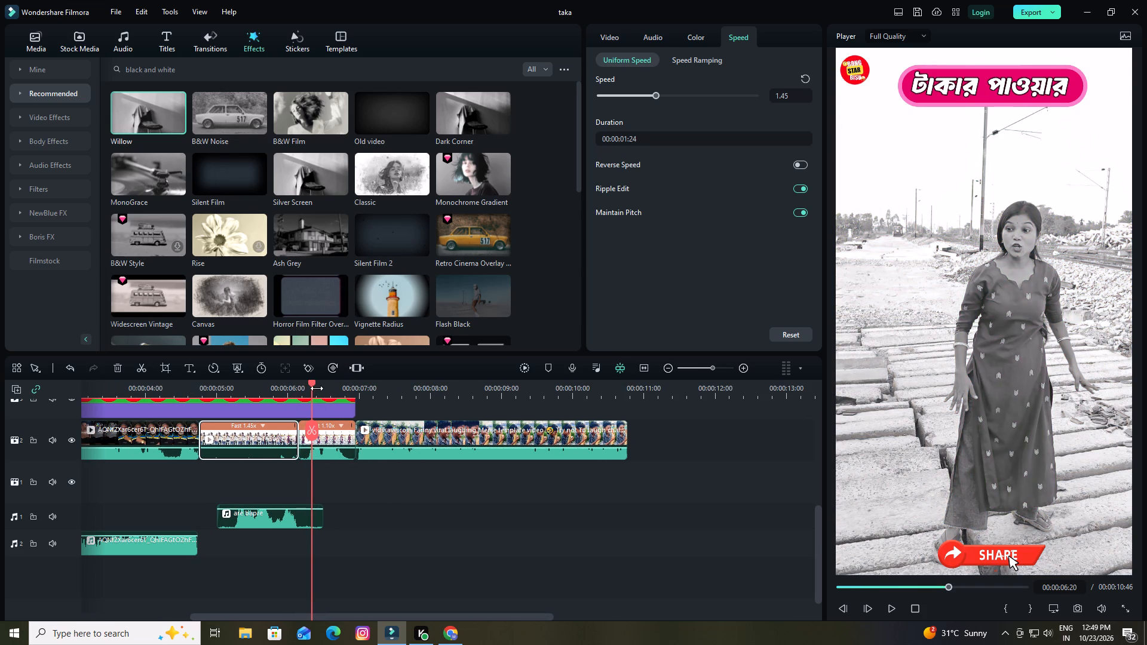
Play back the section from the 1.45x clip through the black-and-white clip into the laughing clip to check the effect's timing.
{"action": "left_click_drag", "start_coordinate": [311, 383], "coordinate": [235, 388]}
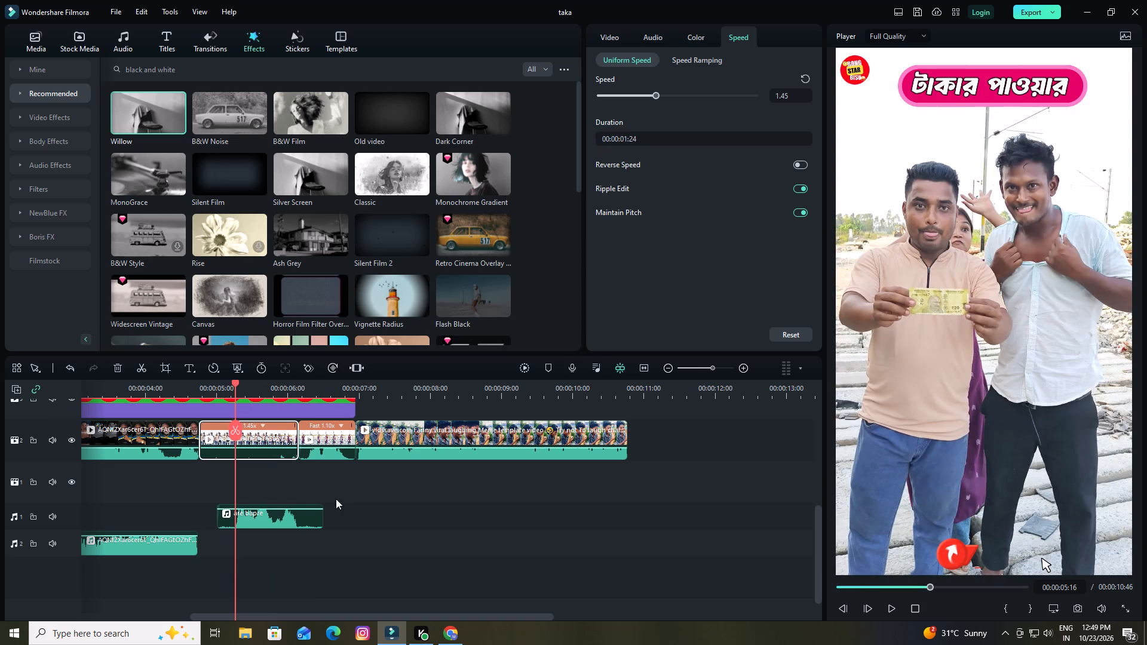
{"action": "left_click", "coordinate": [366, 508]}
{"action": "key", "text": "space"}
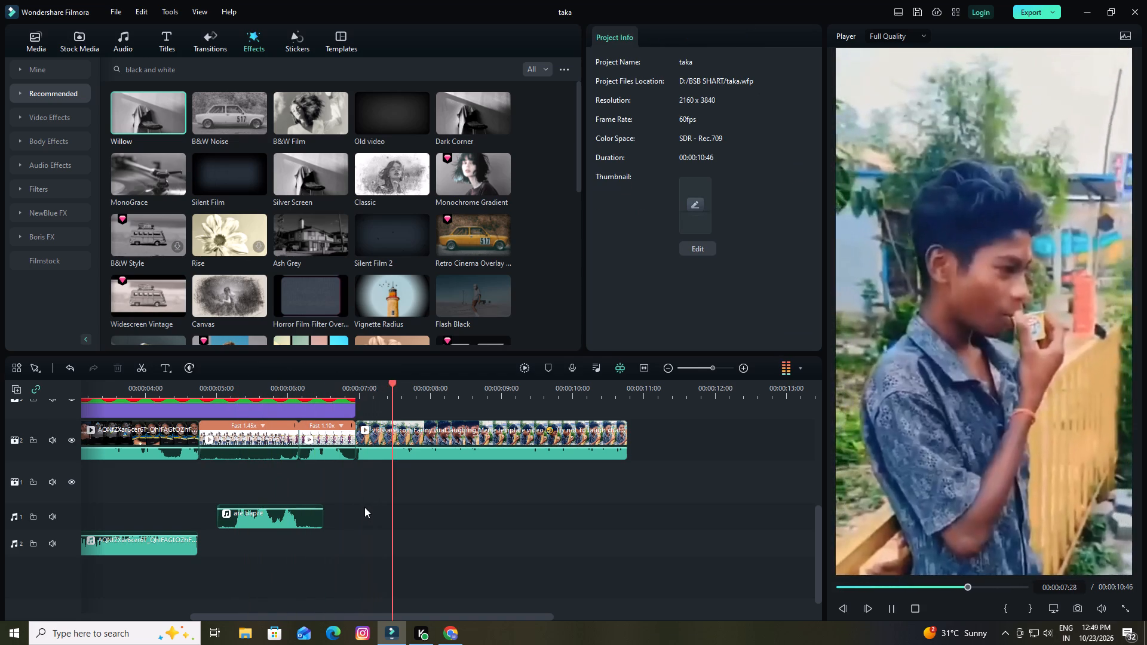
{"action": "key", "text": "space"}
{"action": "left_click_drag", "start_coordinate": [415, 382], "coordinate": [271, 385]}
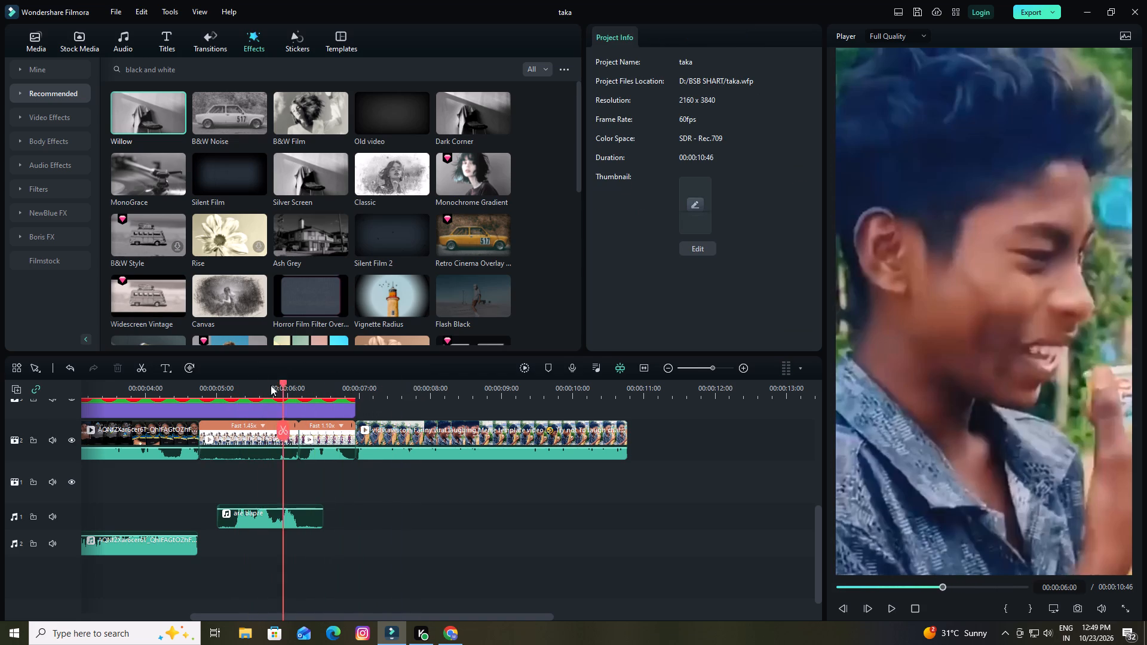
{"action": "left_click_drag", "start_coordinate": [271, 385], "coordinate": [248, 385]}
{"action": "key", "text": "space"}
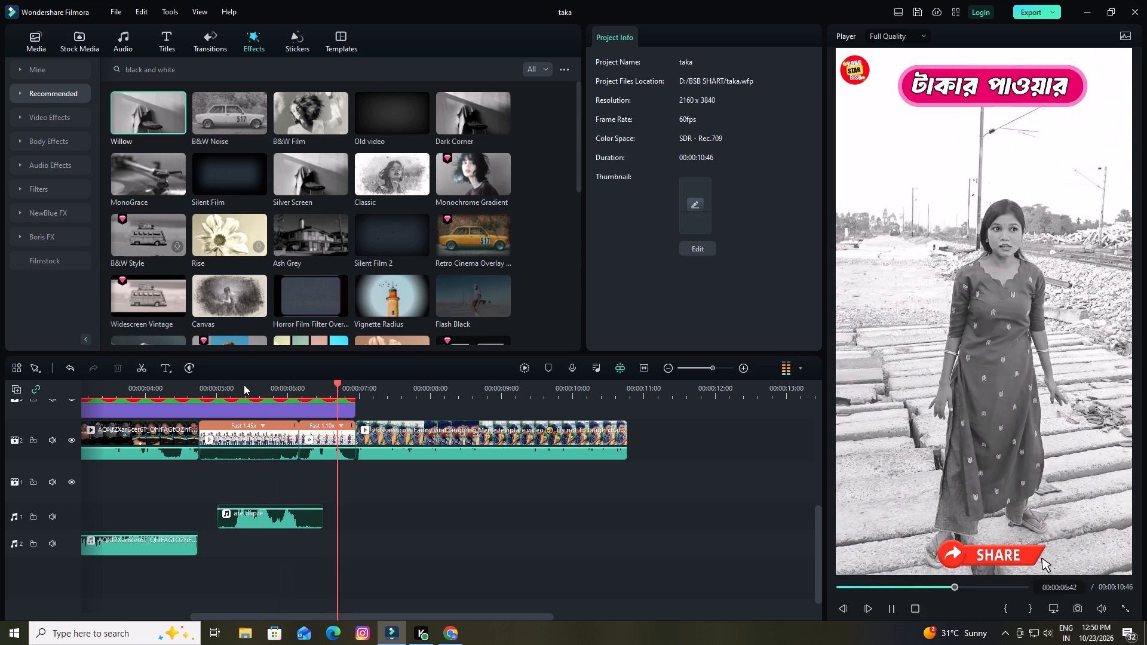
{"action": "key", "text": "space"}
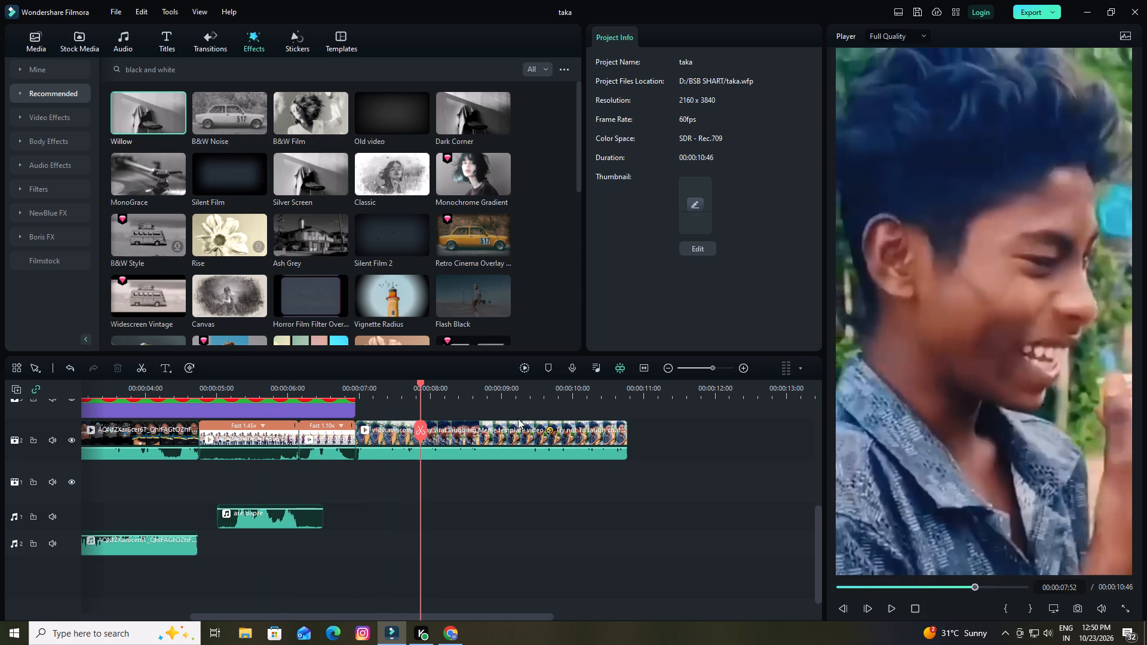
{"action": "left_click_drag", "start_coordinate": [421, 382], "coordinate": [313, 400]}
{"action": "key", "text": "space"}
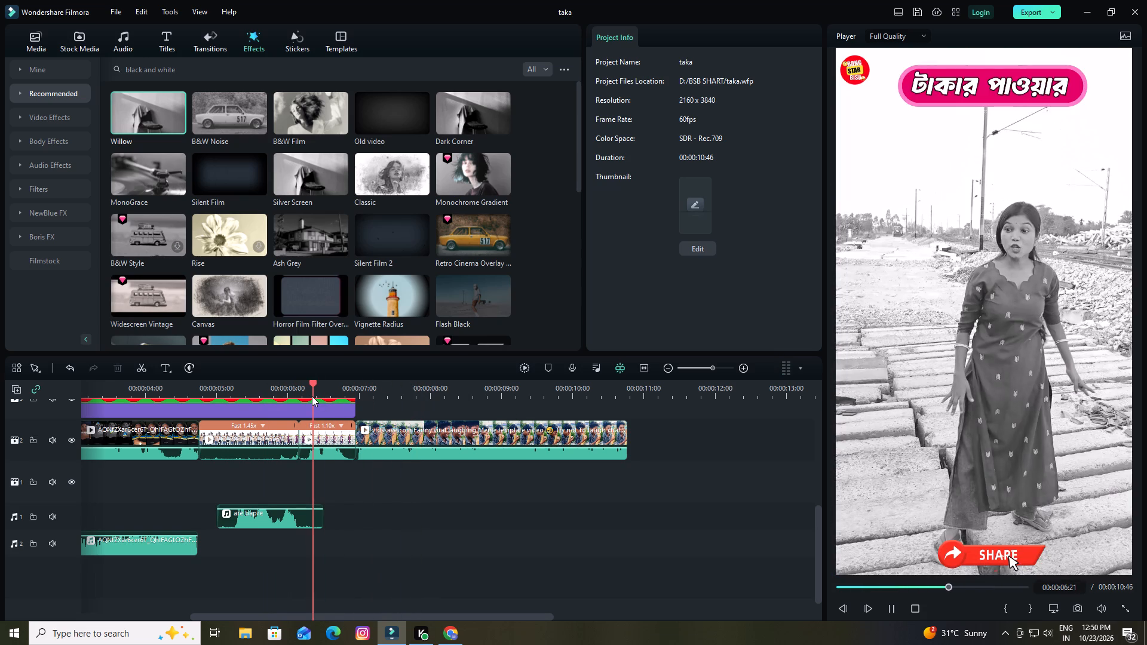
{"action": "key", "text": "space"}
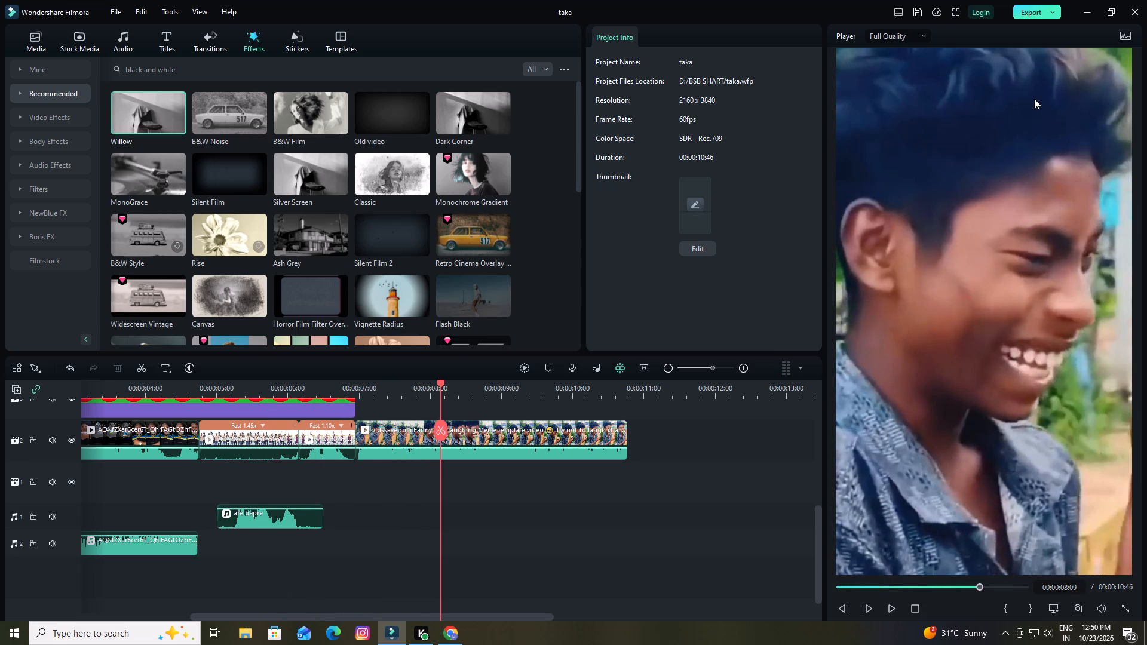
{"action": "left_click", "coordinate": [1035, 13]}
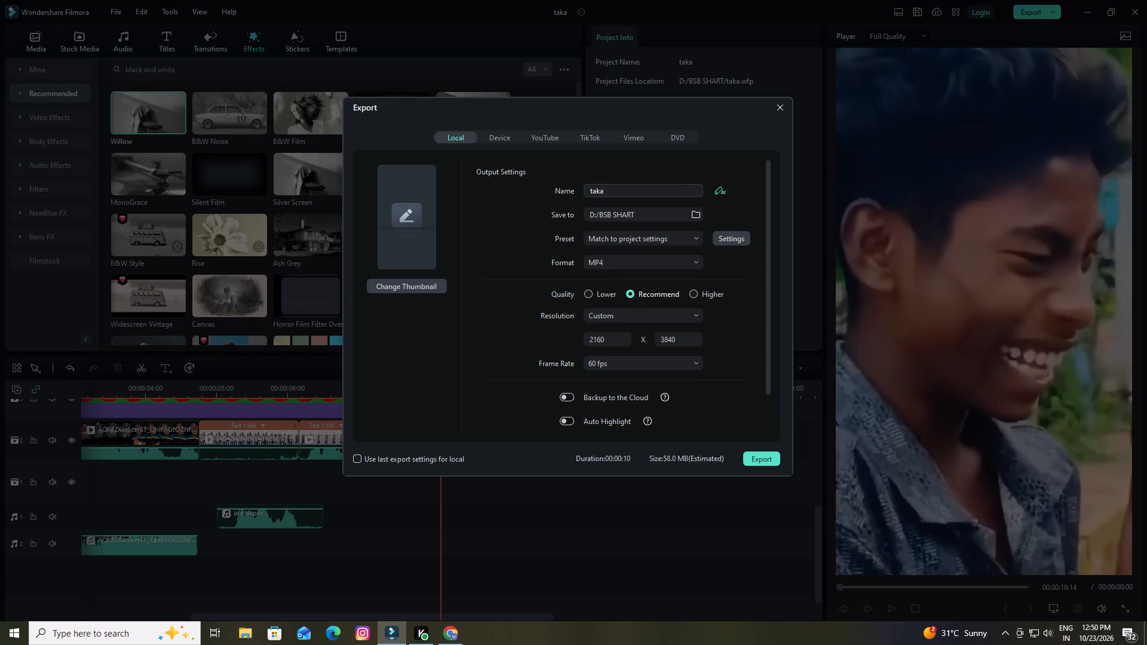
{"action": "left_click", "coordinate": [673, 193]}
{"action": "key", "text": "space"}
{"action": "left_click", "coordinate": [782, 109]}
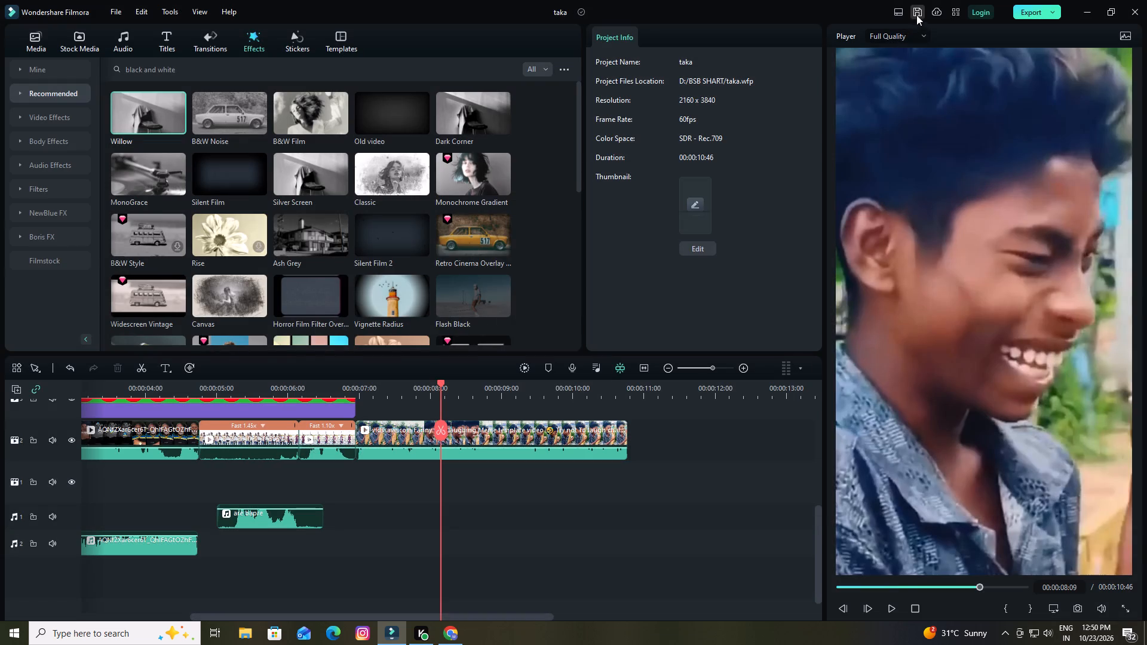
Save the "taka" project.
{"action": "left_click", "coordinate": [917, 14]}
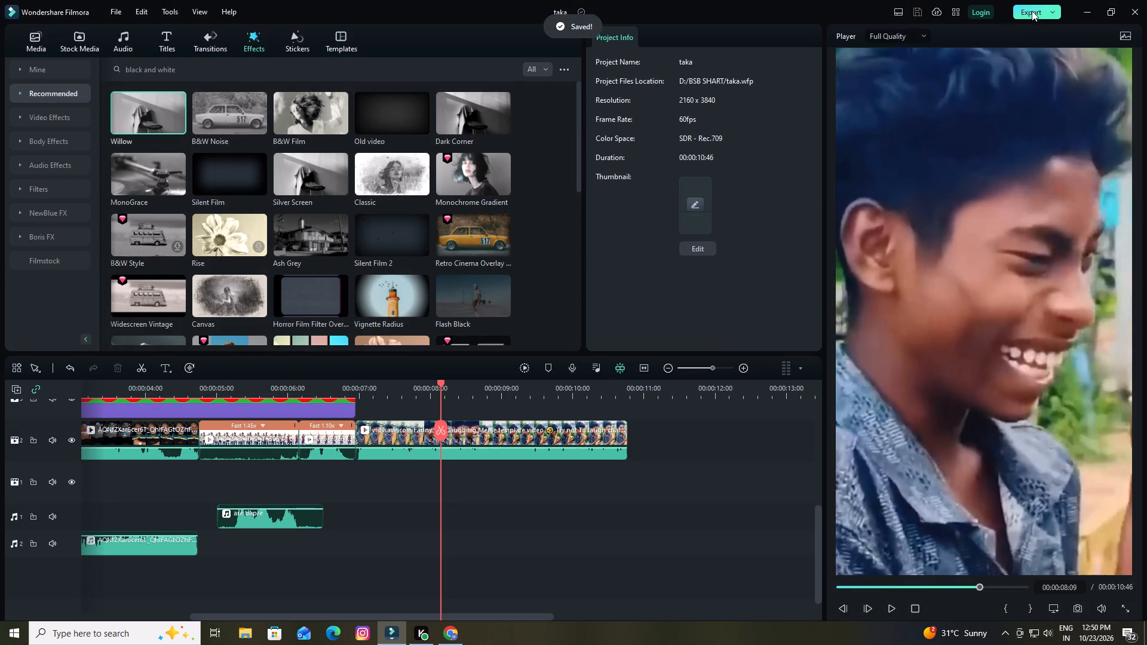
Export the finished short to the local drive under the name "taka power" with the quality set to Higher.
{"action": "left_click", "coordinate": [1034, 8]}
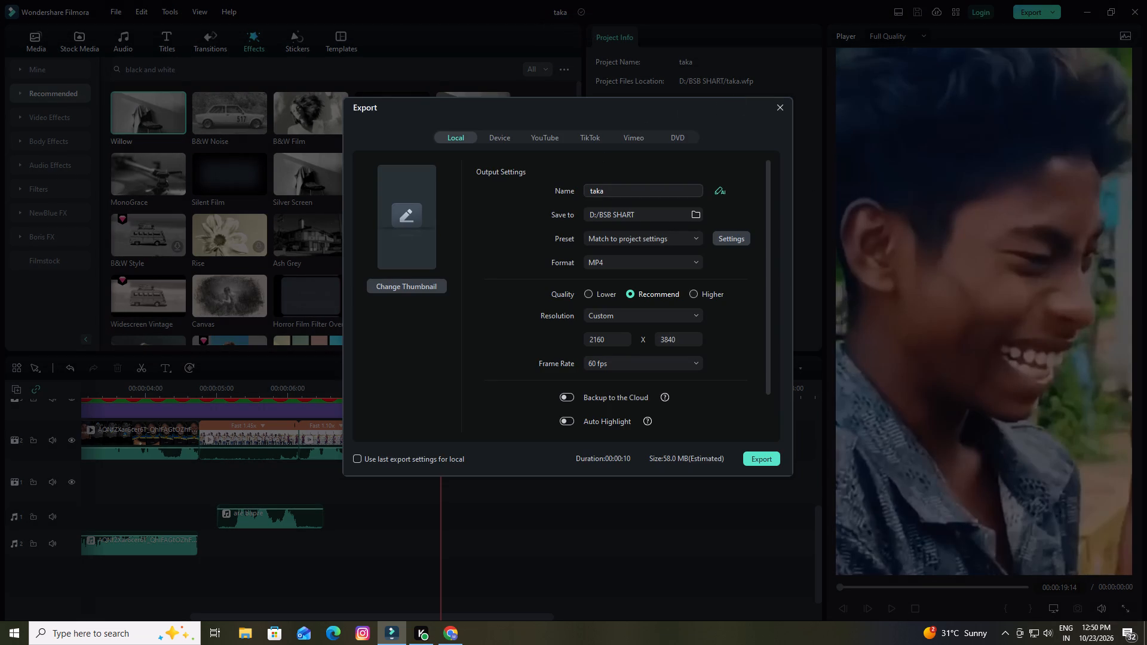
{"action": "left_click", "coordinate": [620, 193]}
{"action": "key", "text": "space"}
{"action": "type", "text": "po"}
{"action": "type", "text": "wer"}
{"action": "left_click", "coordinate": [698, 291]}
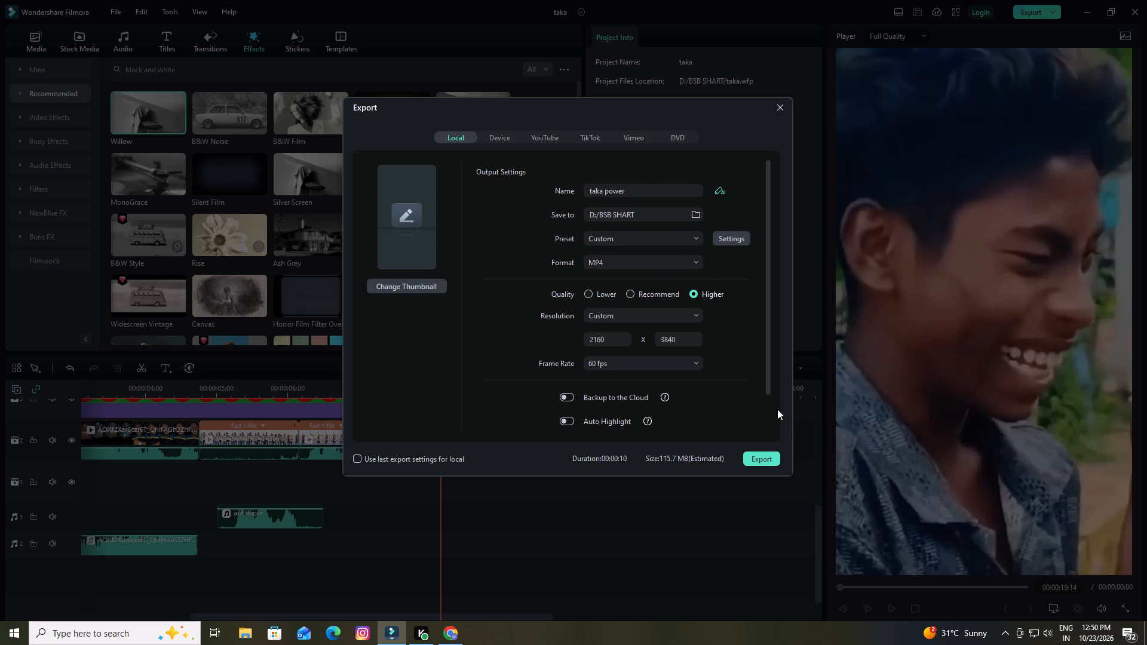
{"action": "left_click", "coordinate": [762, 460]}
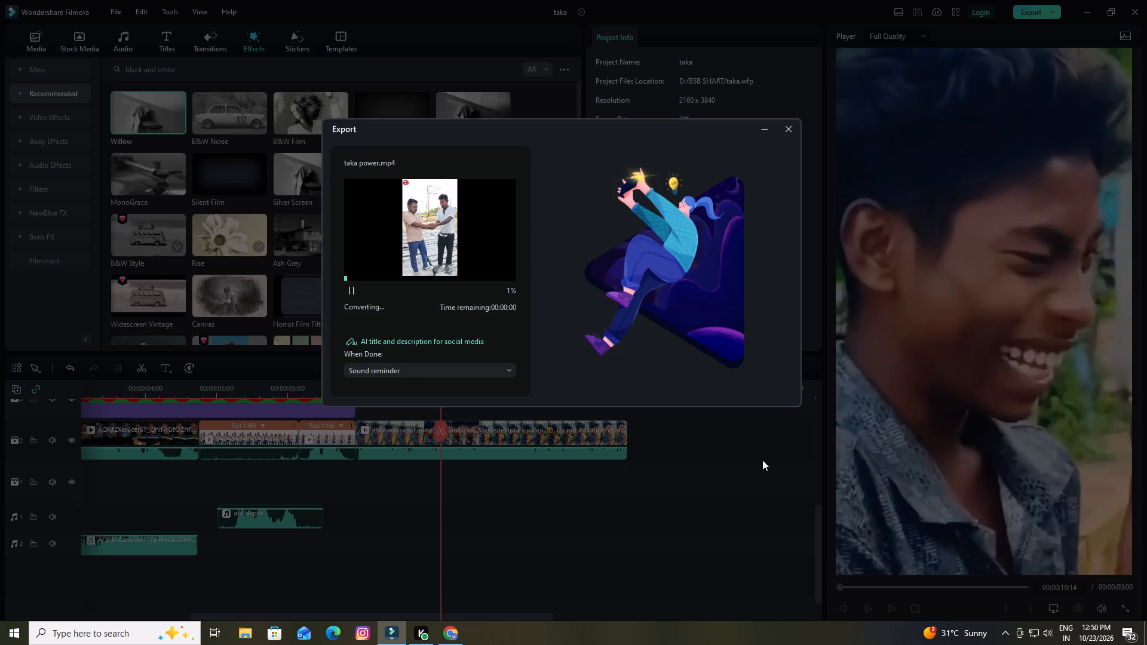